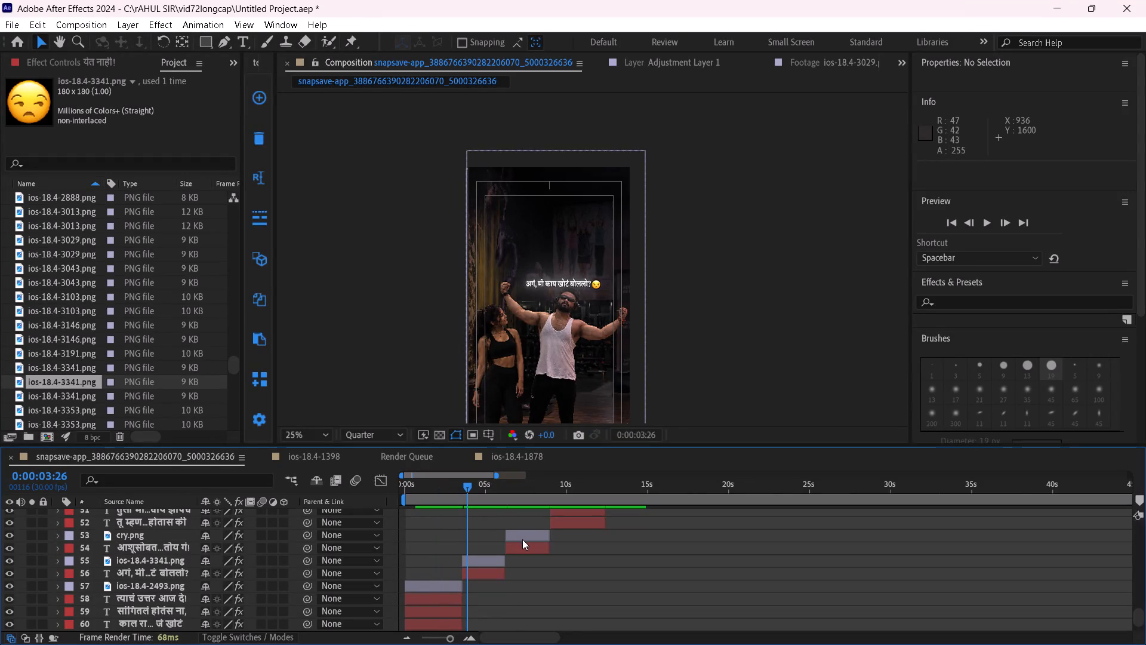
# Delete the cry.png emoji layer together with its one-line caption layer directly below it, shown around 7 seconds.
pyautogui.moveTo(482, 485); pyautogui.dragTo(497, 489)
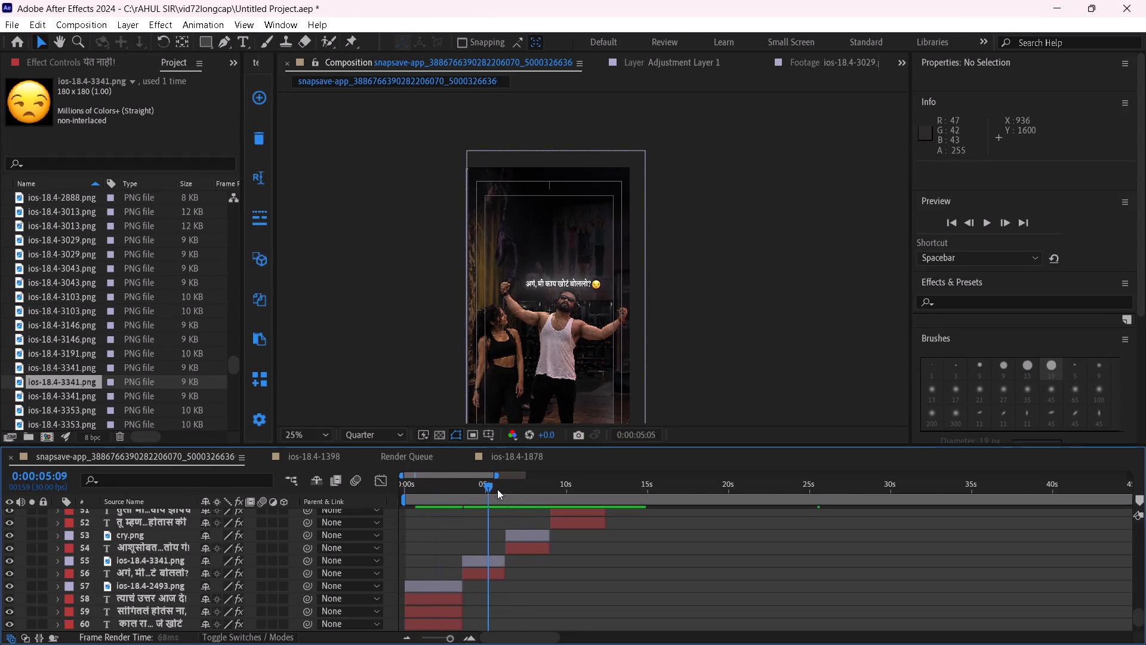
pyautogui.moveTo(497, 489); pyautogui.dragTo(517, 500)
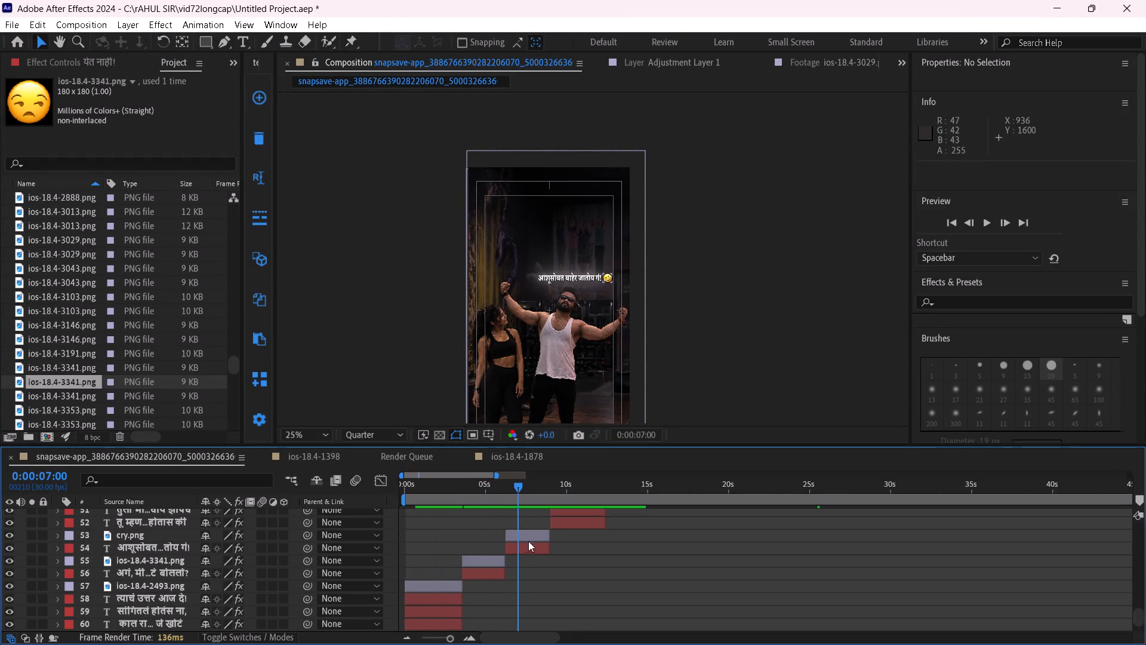
pyautogui.keyDown('ctrl'); pyautogui.click(516, 533); pyautogui.keyUp('ctrl')
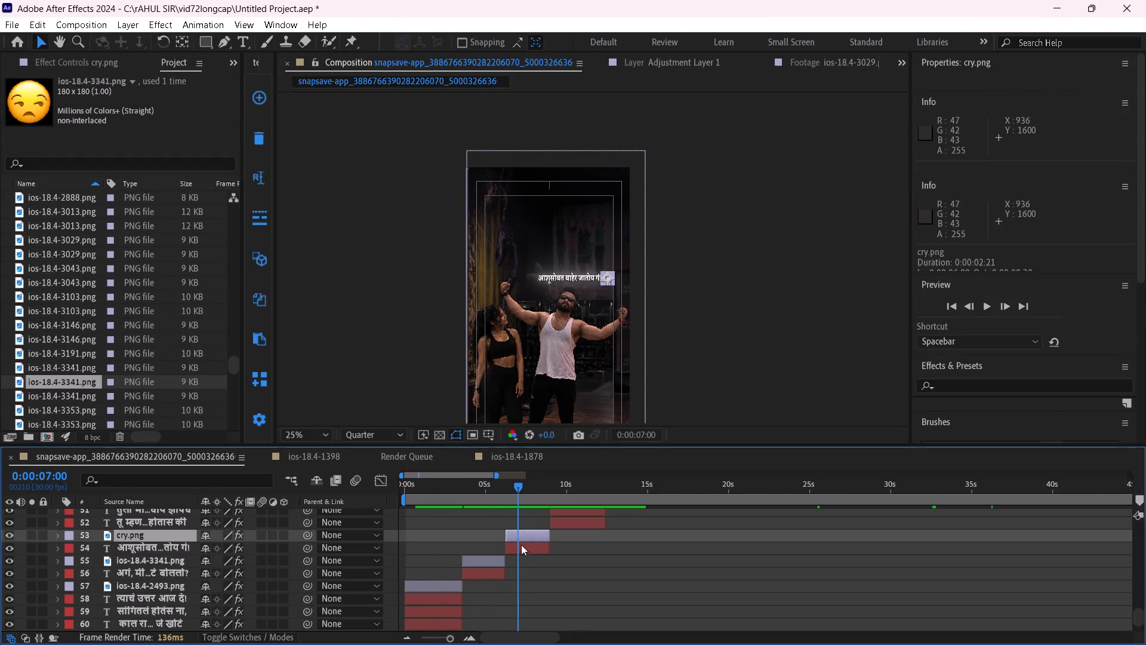
pyautogui.keyDown('ctrl'); pyautogui.click(525, 549); pyautogui.keyUp('ctrl')
pyautogui.press('BackSpace')
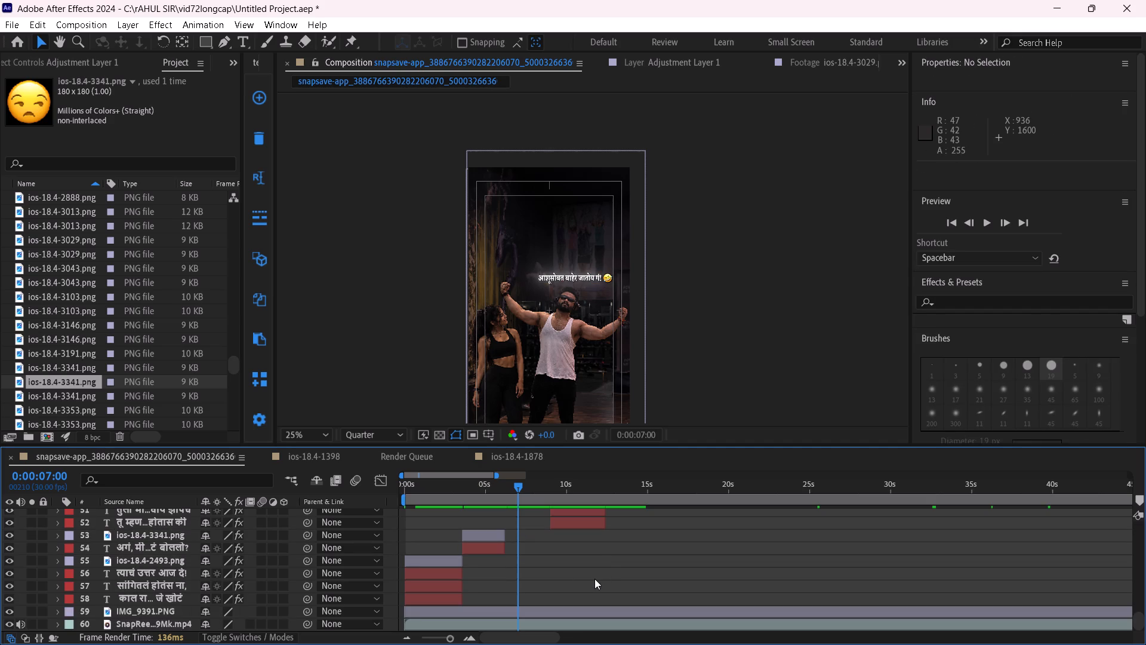
# Shift the "अगं, मी काय खोटं बोललो?" caption and its ios-18.4-3341.png emoji about 1 second 27 frames later.
pyautogui.scroll(1, 594, 579)
pyautogui.scroll(-1, 467, 588)
pyautogui.keyDown('ctrl'); pyautogui.click(484, 535); pyautogui.keyUp('ctrl')
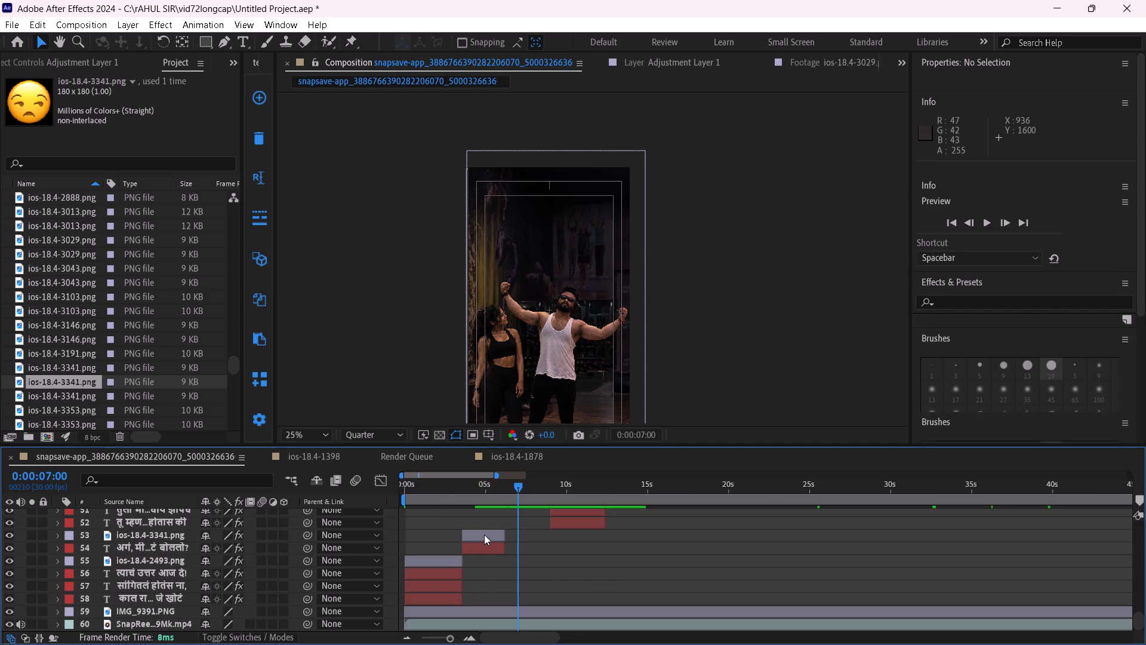
pyautogui.keyDown('ctrl'); pyautogui.click(487, 549); pyautogui.keyUp('ctrl')
pyautogui.moveTo(481, 542); pyautogui.dragTo(512, 554)
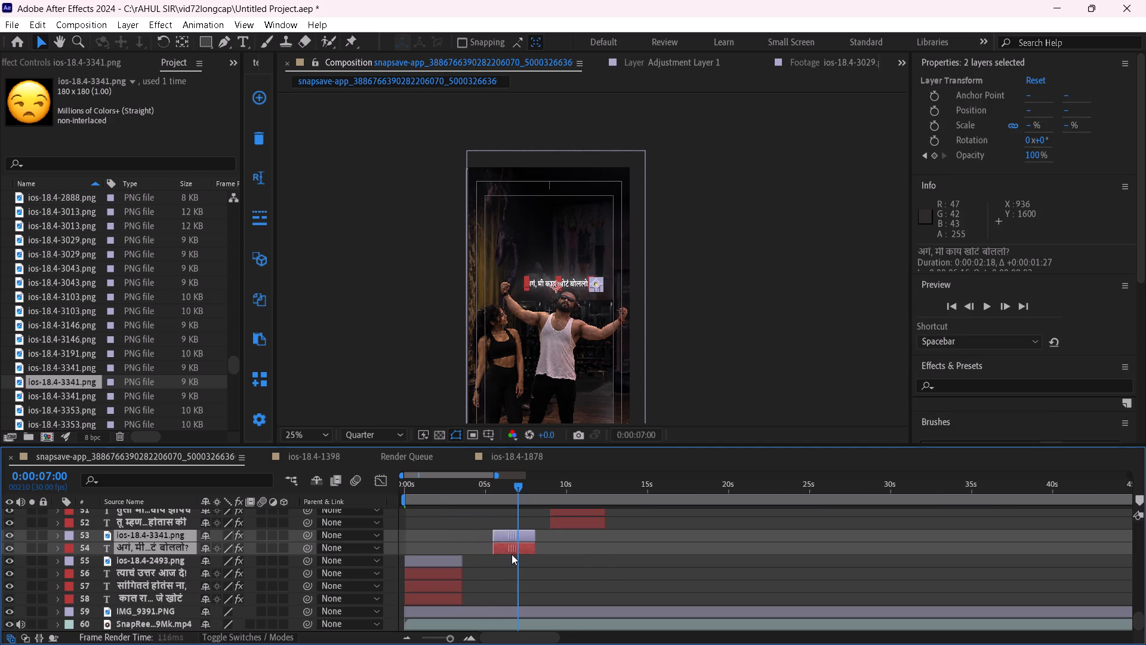
pyautogui.click(519, 580)
# Extend the end of the opening three caption layers and their ios-18.4-2493.png emoji to about 4.3 seconds.
pyautogui.click(456, 561)
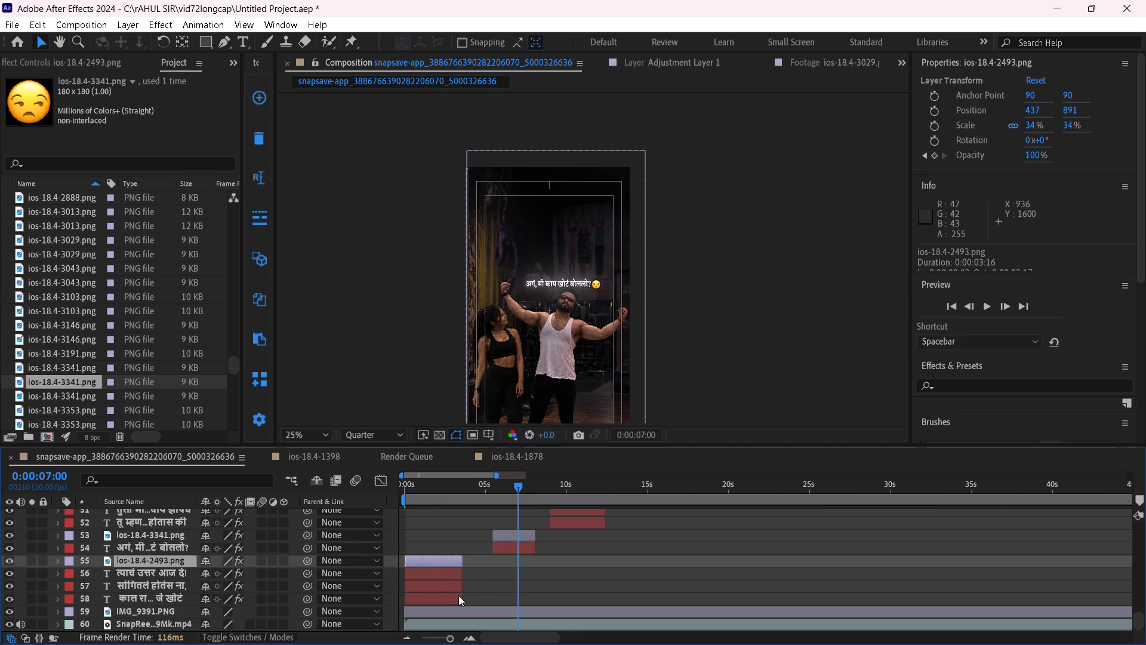
pyautogui.keyDown('shift'); pyautogui.click(458, 595); pyautogui.keyUp('shift')
pyautogui.moveTo(463, 586); pyautogui.dragTo(469, 588)
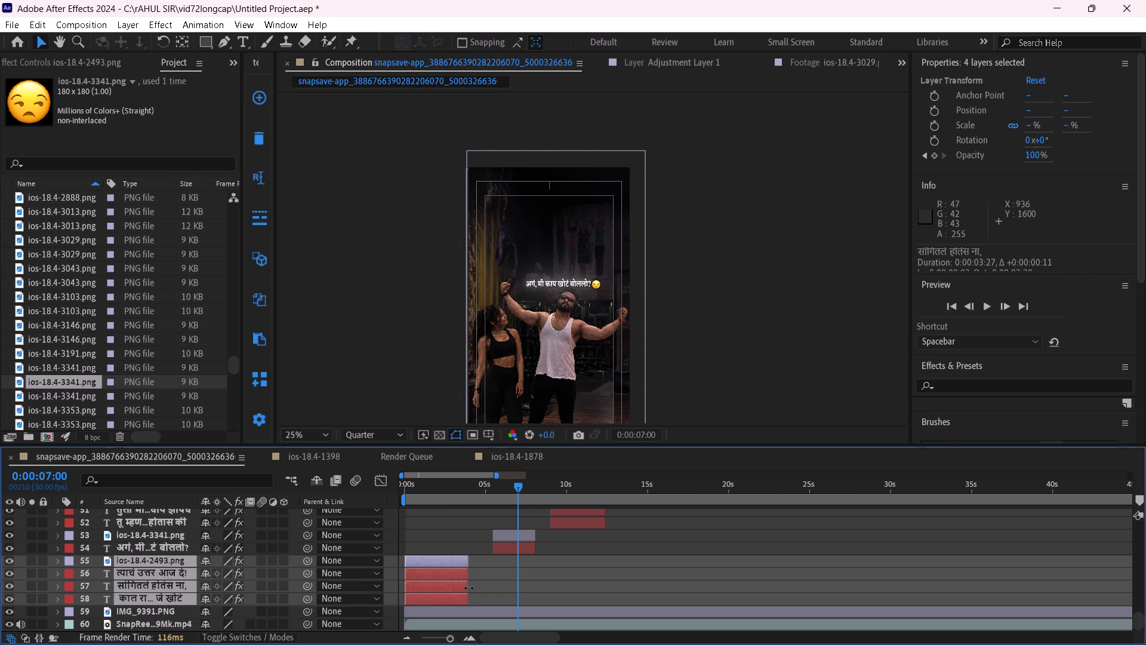
pyautogui.moveTo(469, 588); pyautogui.dragTo(475, 597)
pyautogui.click(487, 579)
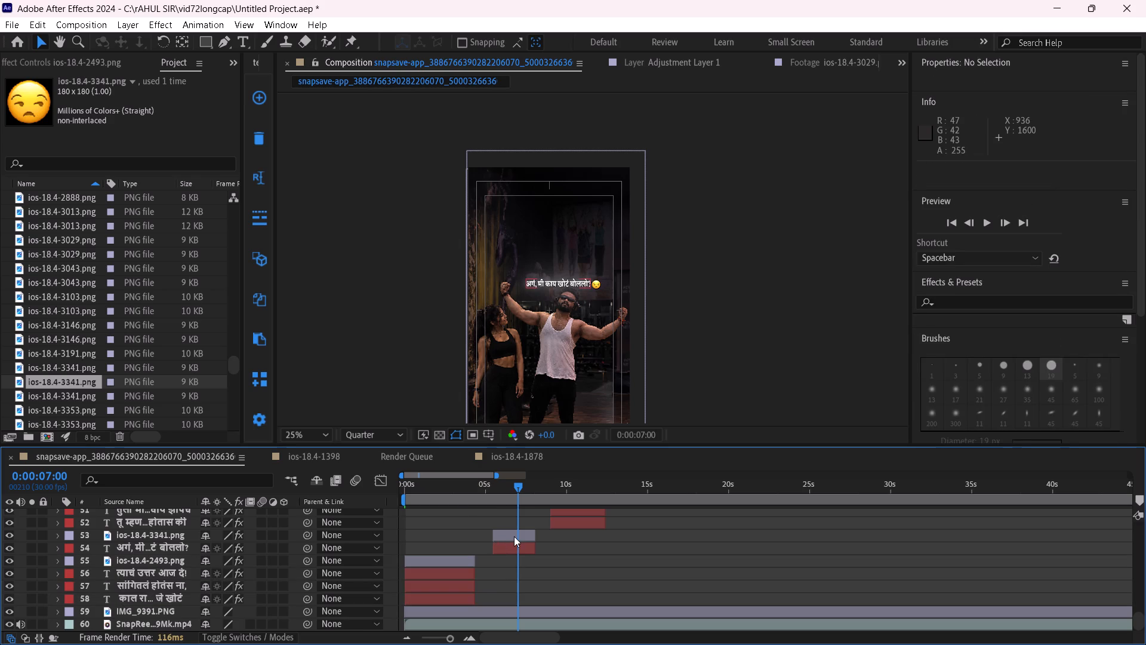
# Move the "अगं, मी काय खोटं बोललो?" caption and its emoji earlier so they start right where the opening caption group ends.
pyautogui.click(515, 536)
pyautogui.keyDown('shift'); pyautogui.click(517, 546); pyautogui.keyUp('shift')
pyautogui.moveTo(516, 538); pyautogui.dragTo(506, 536)
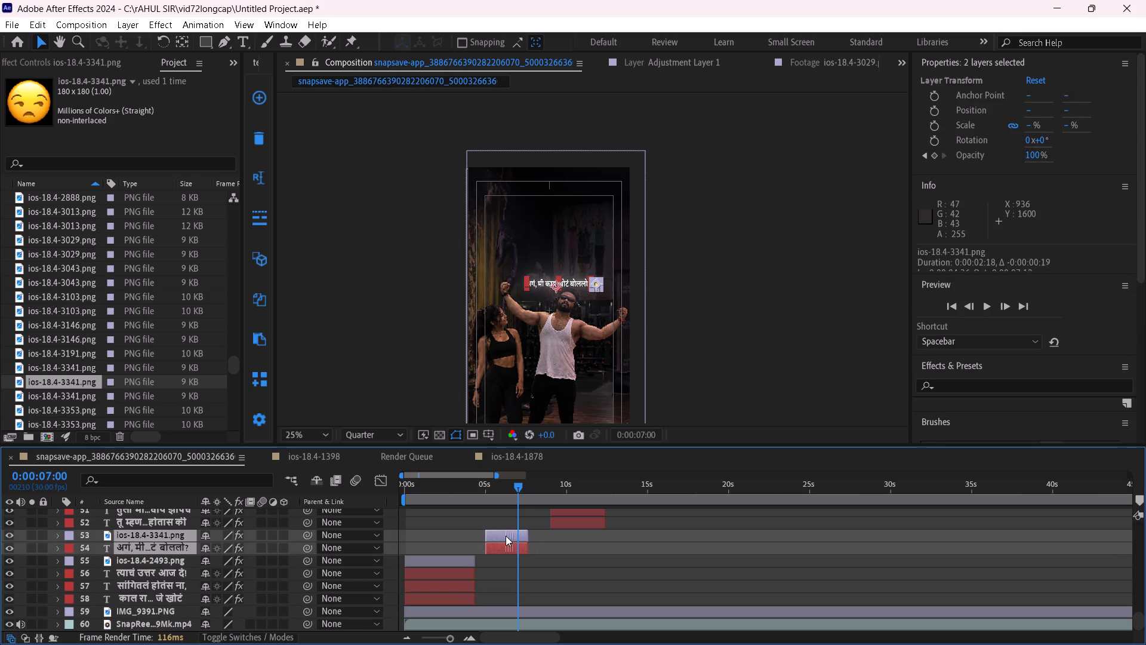
pyautogui.moveTo(506, 536); pyautogui.dragTo(498, 534)
pyautogui.click(538, 579)
# Extend the end of the "अगं, मी काय खोटं बोललो?" caption and its emoji to about 7.5 seconds.
pyautogui.click(510, 533)
pyautogui.keyDown('shift'); pyautogui.click(512, 547); pyautogui.keyUp('shift')
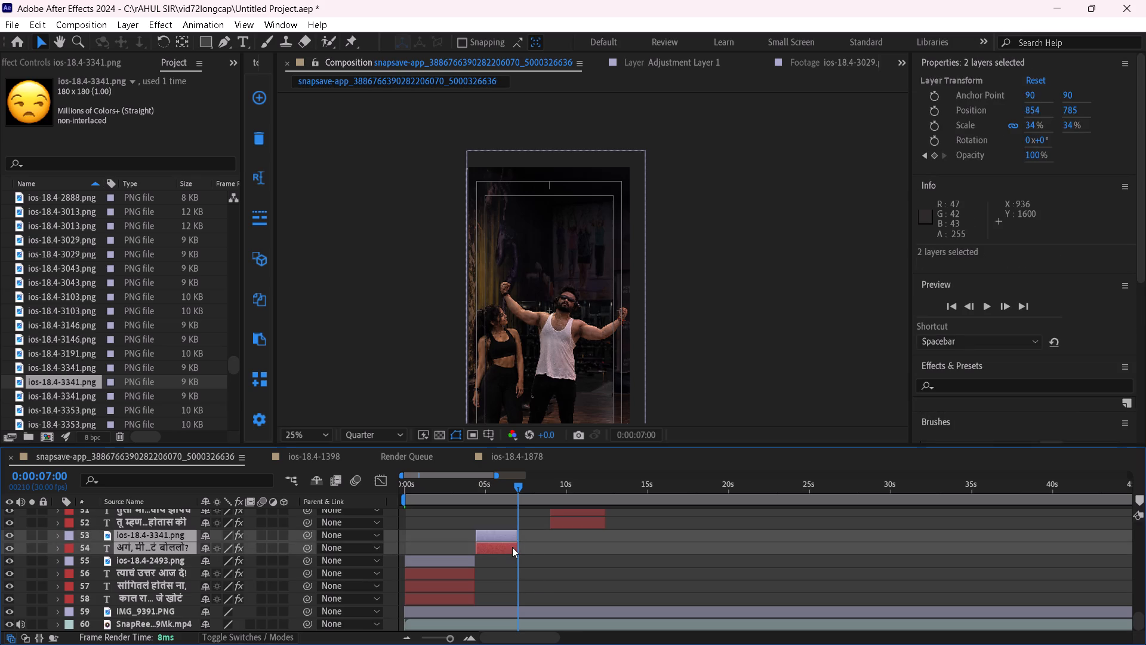
pyautogui.moveTo(518, 539); pyautogui.dragTo(525, 542)
pyautogui.click(554, 564)
# Move the three-line caption group ending in "येत नाही!" and its emoji about 1 second 14 frames earlier, directly after the preceding caption.
pyautogui.scroll(1, 571, 564)
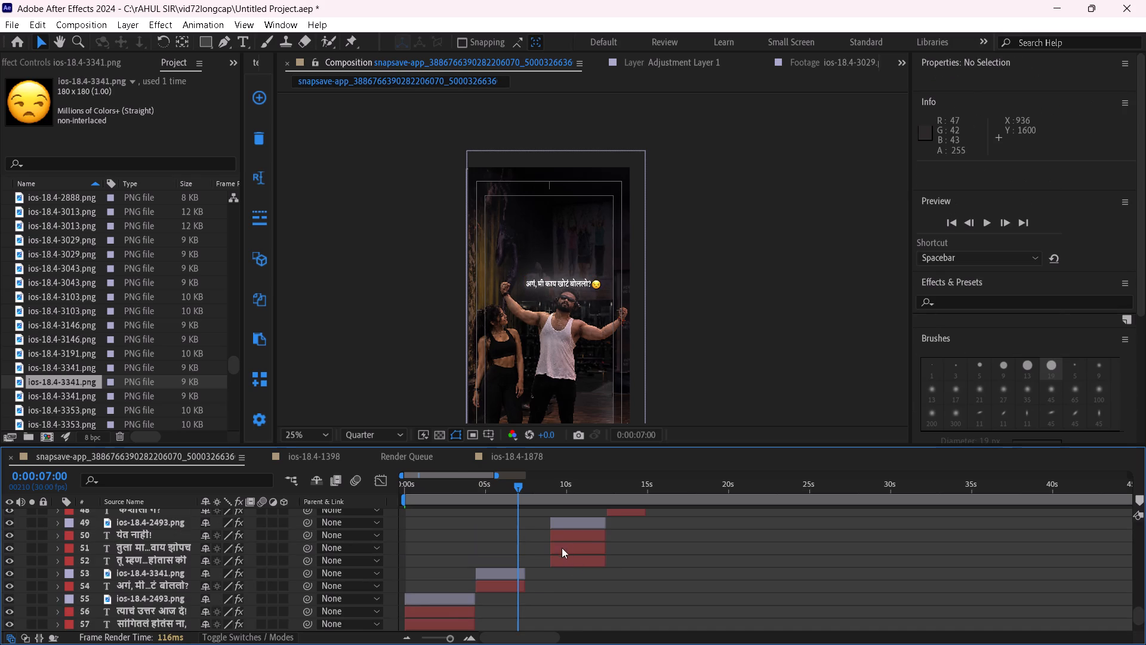
pyautogui.moveTo(541, 489); pyautogui.dragTo(566, 500)
pyautogui.click(577, 525)
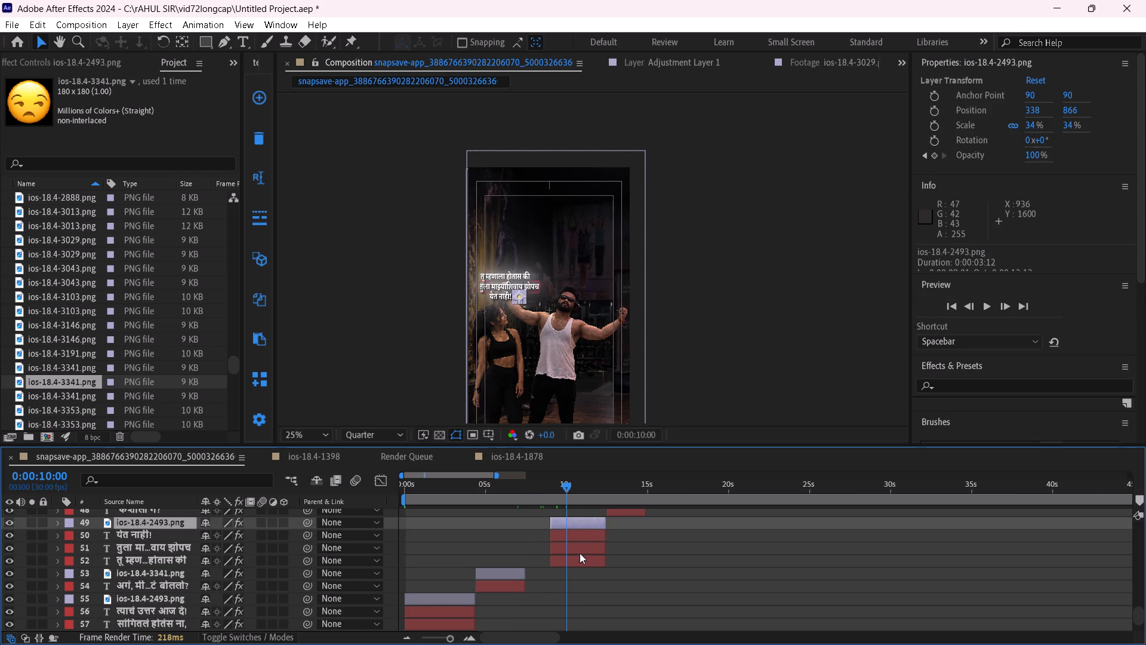
pyautogui.keyDown('shift'); pyautogui.click(582, 562); pyautogui.keyUp('shift')
pyautogui.moveTo(579, 542); pyautogui.dragTo(555, 544)
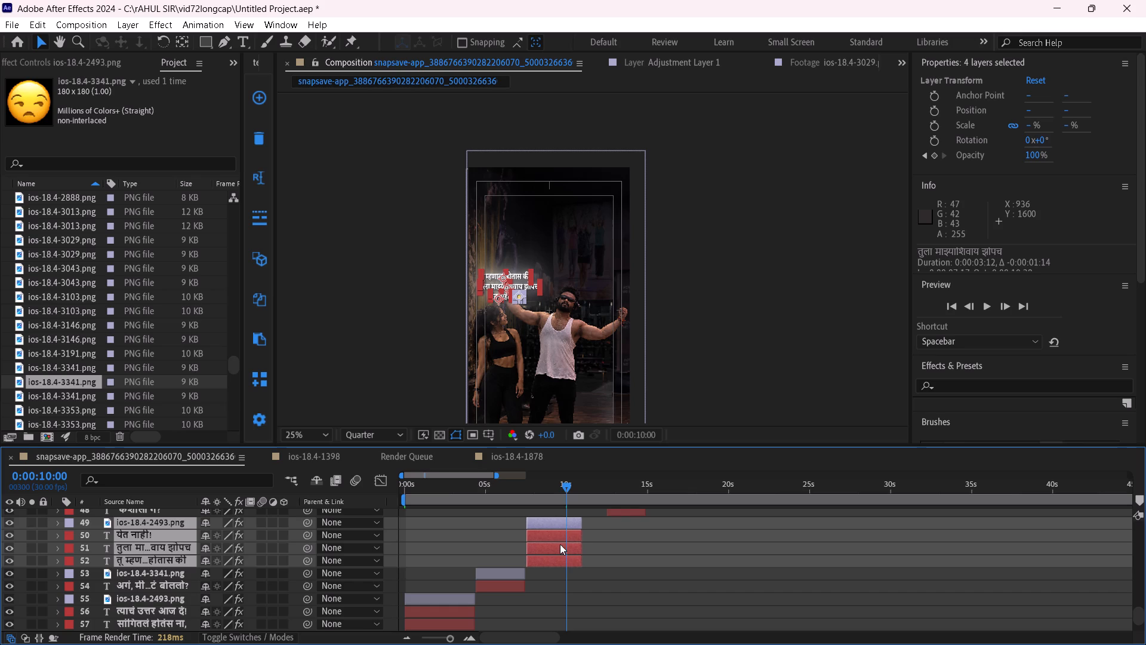
# Lengthen the "येत नाही!" caption group and its ios-18.4-2493.png emoji to a duration of about 4 seconds 8 frames.
pyautogui.moveTo(581, 539); pyautogui.dragTo(597, 546)
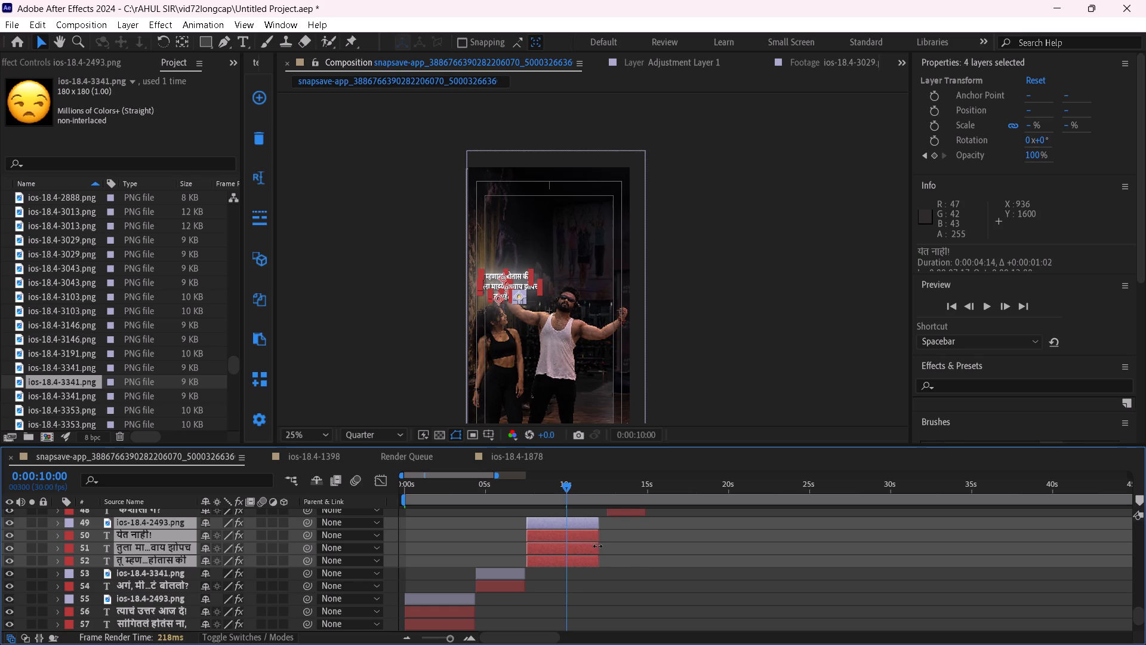
pyautogui.moveTo(597, 546); pyautogui.dragTo(598, 546)
pyautogui.click(634, 555)
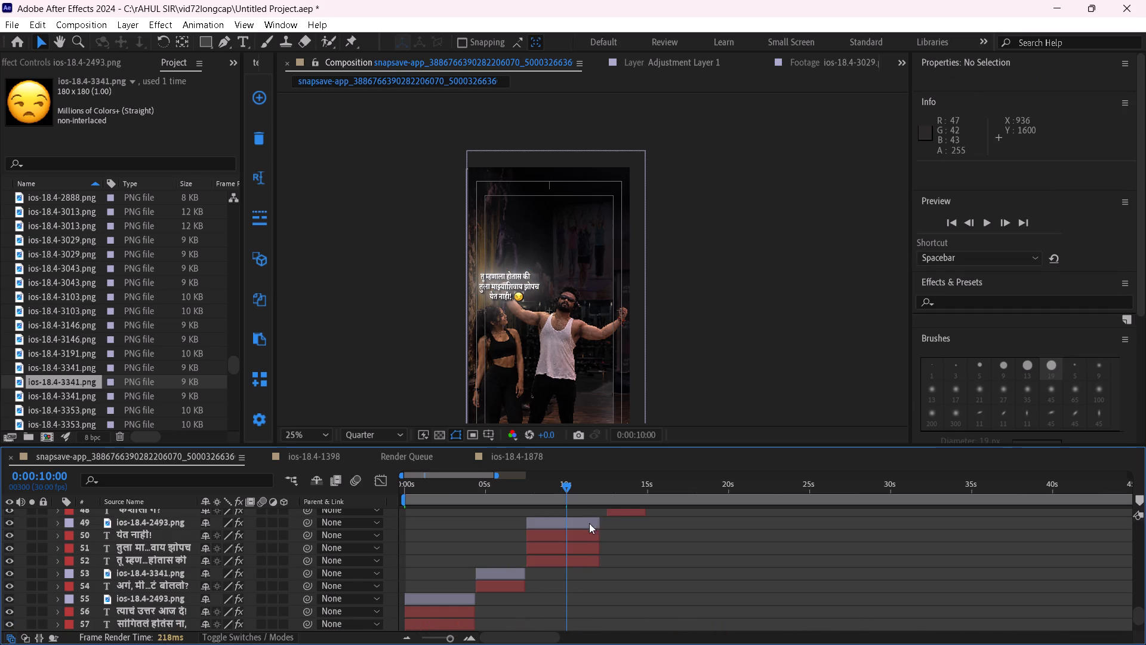
pyautogui.click(590, 523)
pyautogui.keyDown('shift'); pyautogui.click(588, 559); pyautogui.keyUp('shift')
pyautogui.moveTo(599, 542); pyautogui.dragTo(595, 544)
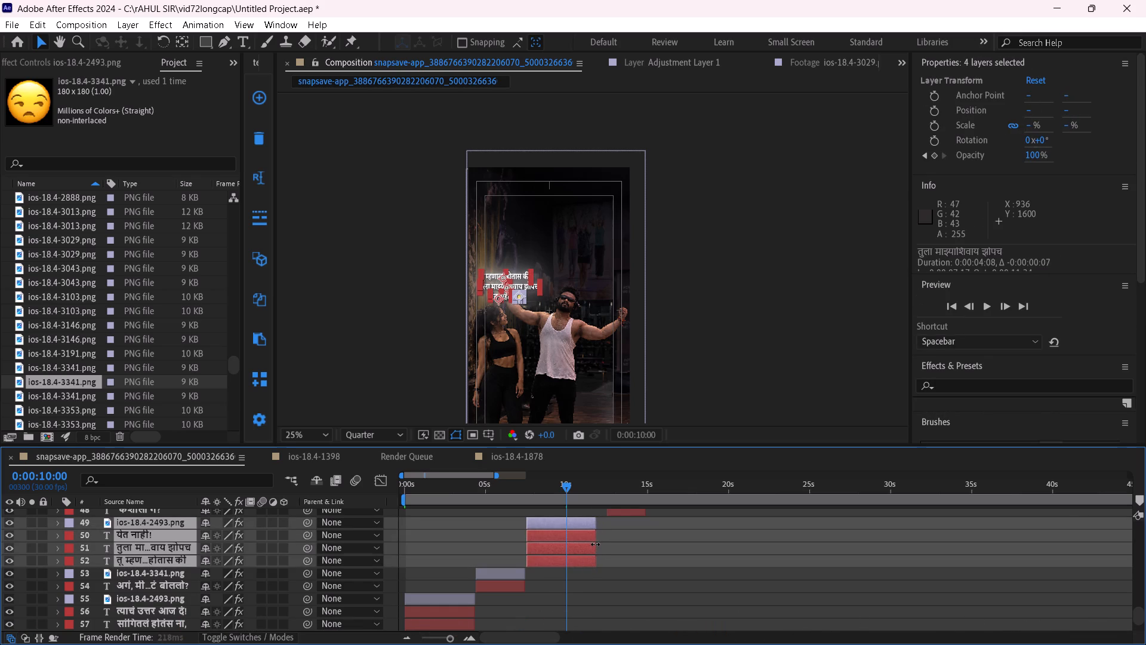
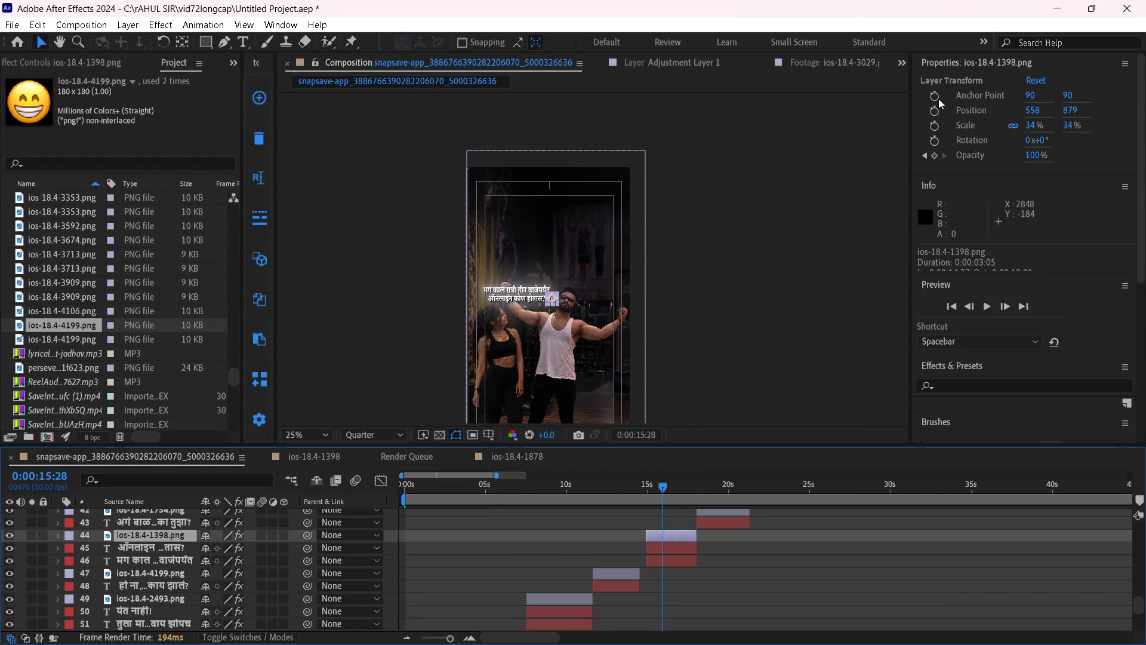
# Nudge the ios-18.4-1398.png emoji slightly left, to a horizontal position of 553.
pyautogui.moveTo(1031, 108); pyautogui.dragTo(1026, 110)
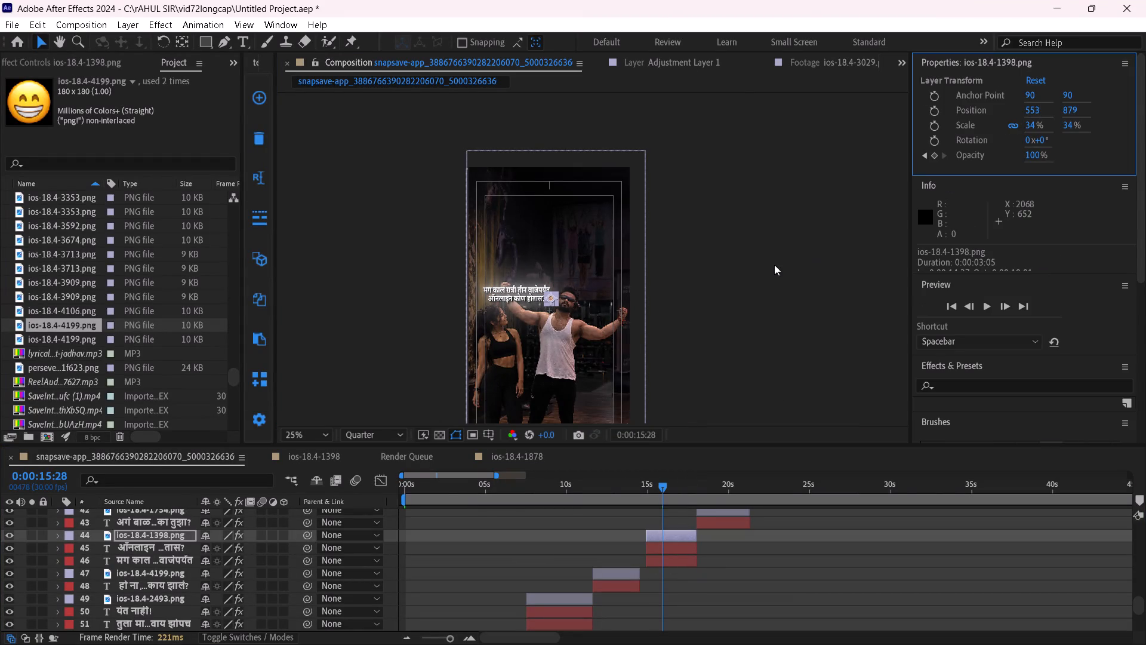
pyautogui.click(772, 265)
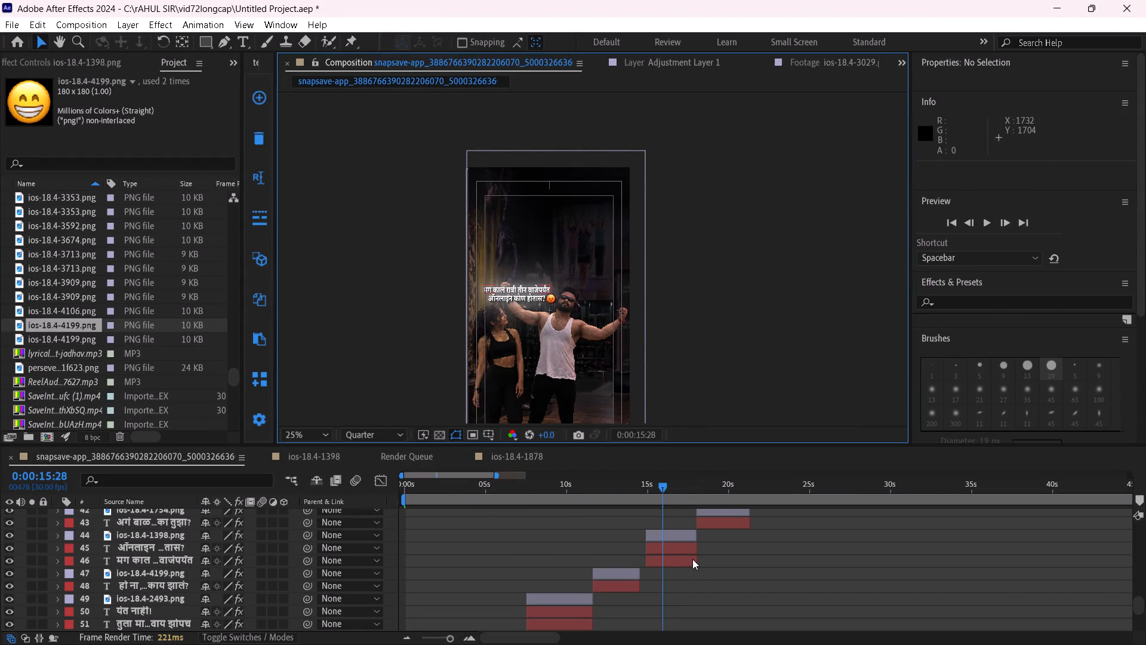
# Shift the caption line "मग काल रात्री तीन वाजेपर्यंत" right and slightly up to line up over its second line, with a vertical position of 834.
pyautogui.click(692, 559)
pyautogui.moveTo(1071, 106); pyautogui.dragTo(1068, 107)
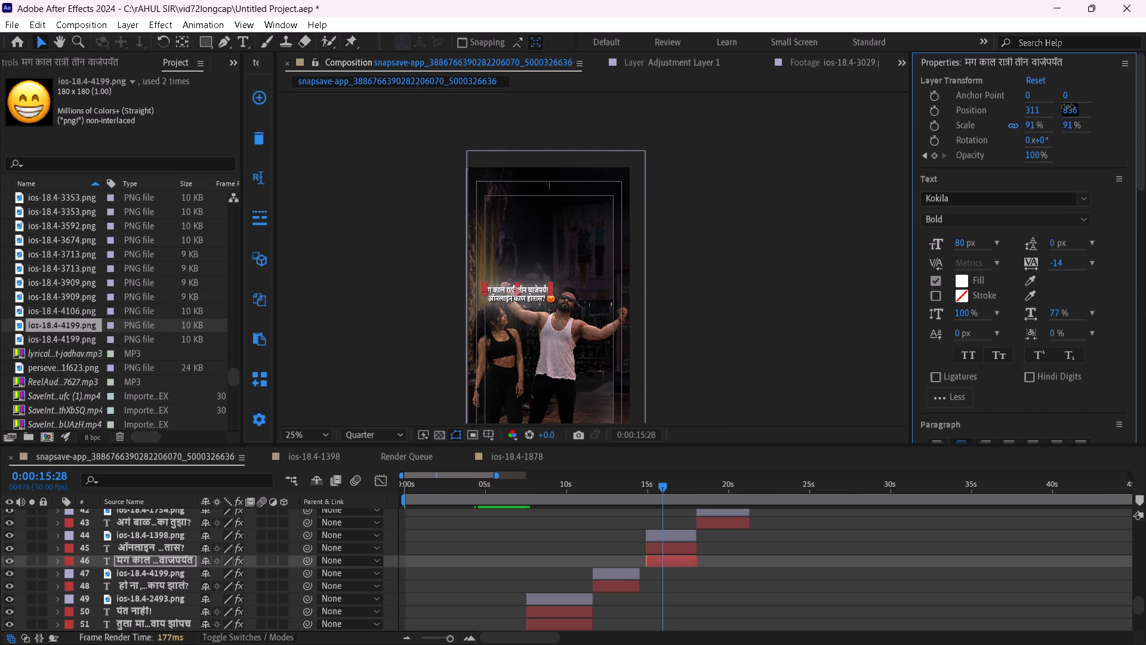
pyautogui.moveTo(1068, 107); pyautogui.dragTo(1066, 107)
pyautogui.moveTo(1027, 109); pyautogui.dragTo(1042, 109)
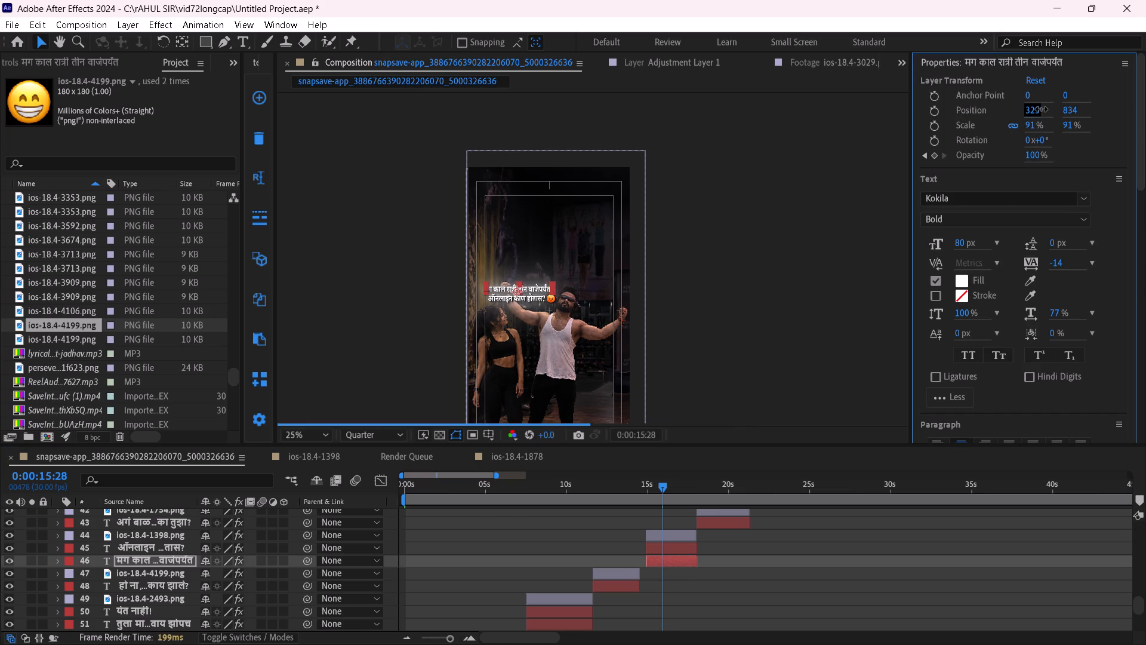
pyautogui.moveTo(1042, 109); pyautogui.dragTo(1064, 114)
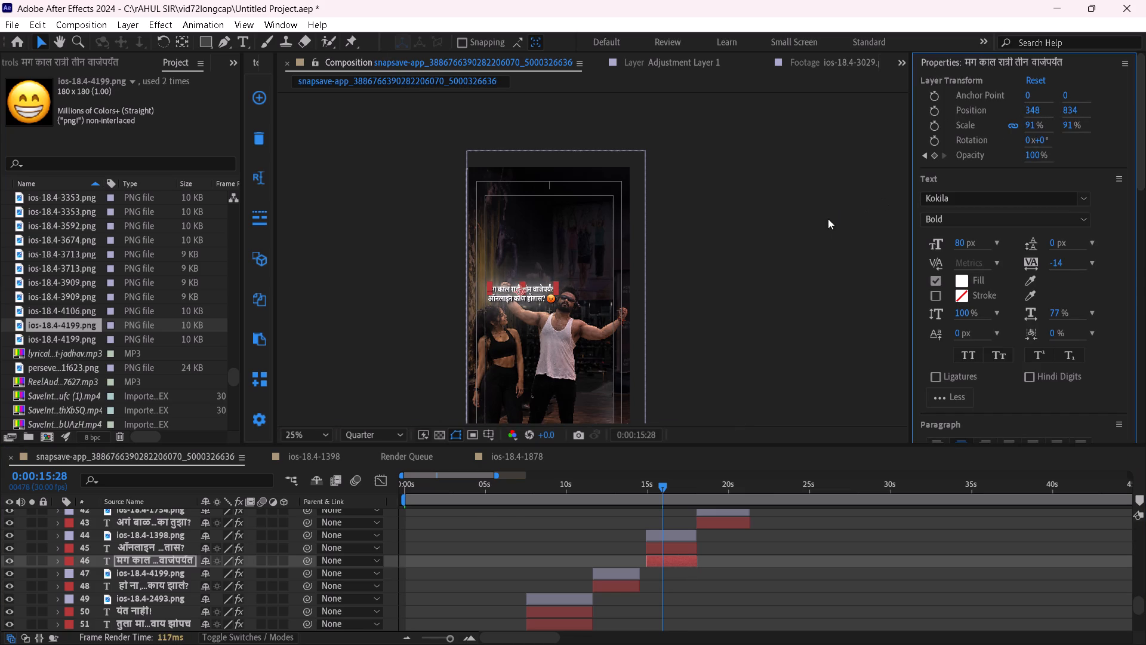
pyautogui.click(818, 234)
pyautogui.click(680, 542)
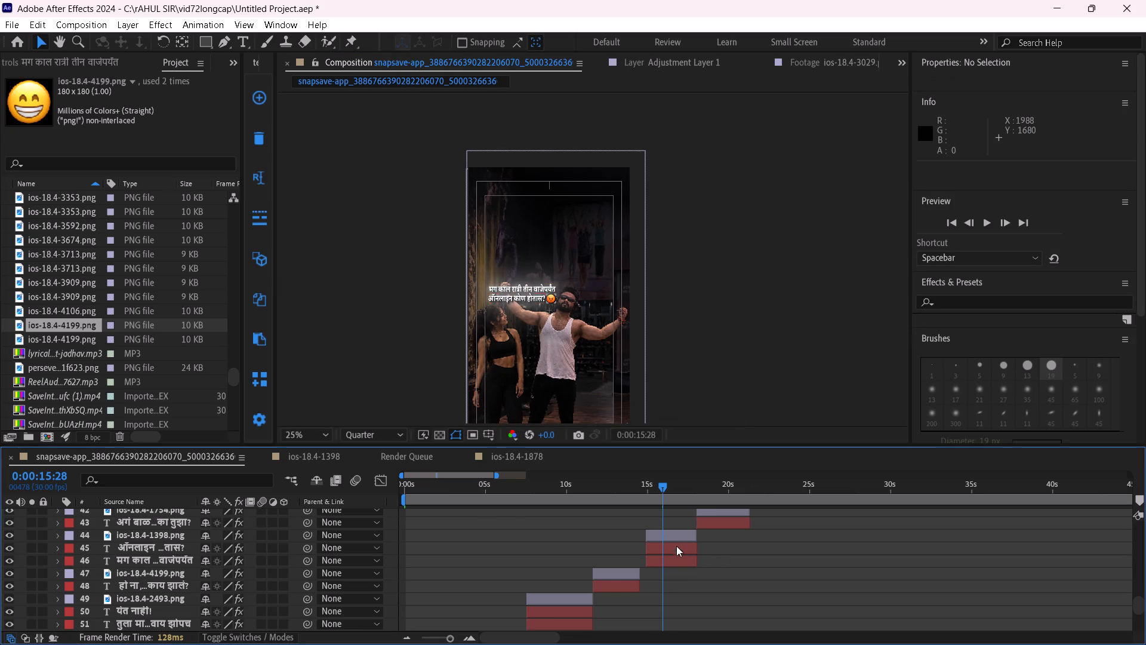
pyautogui.click(687, 562)
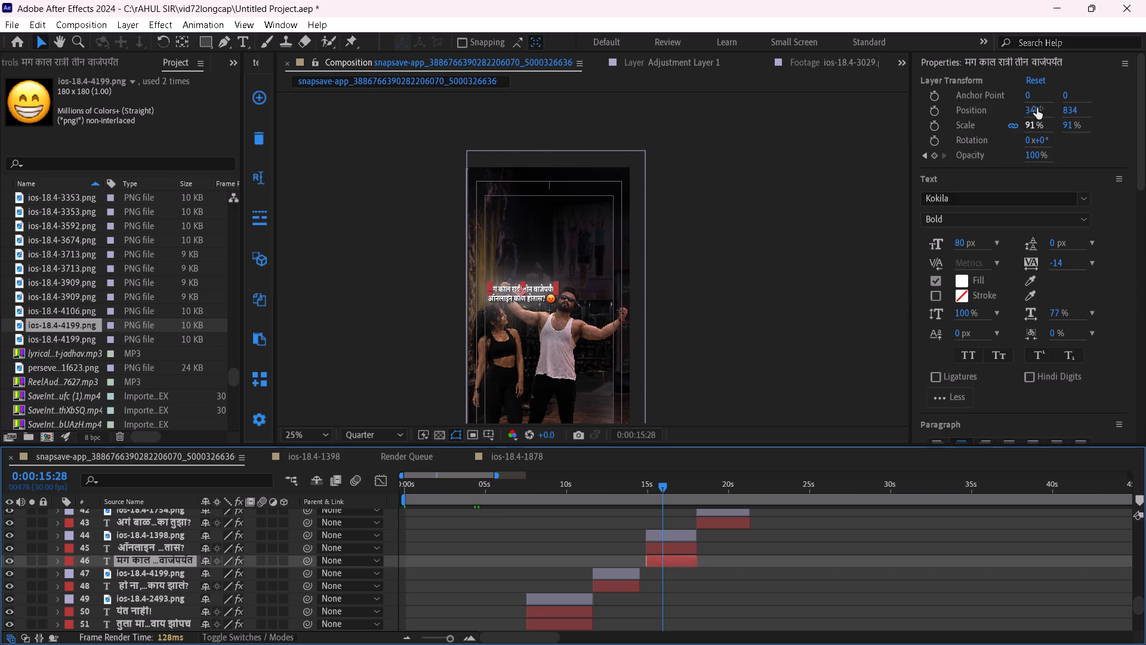
pyautogui.moveTo(1036, 108); pyautogui.dragTo(1028, 110)
pyautogui.click(824, 275)
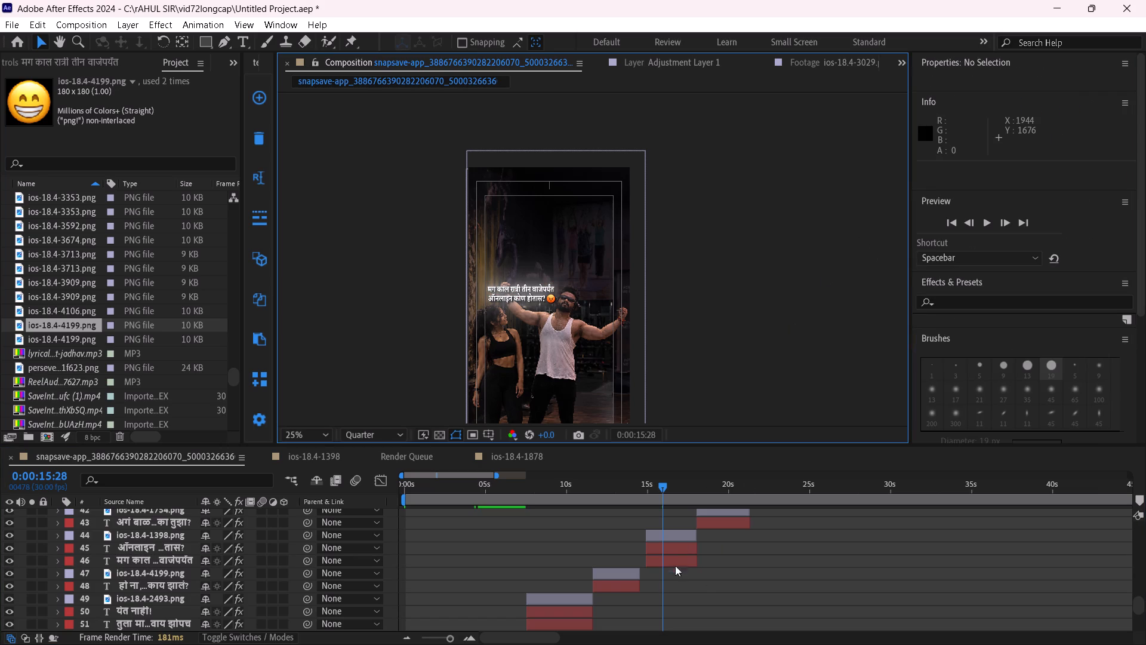
# Move both lines of the "ऑनलाइन कोण होतास?" caption and their emoji together about 60 px left and 12 px up in the frame.
pyautogui.click(681, 535)
pyautogui.keyDown('shift'); pyautogui.click(680, 559); pyautogui.keyUp('shift')
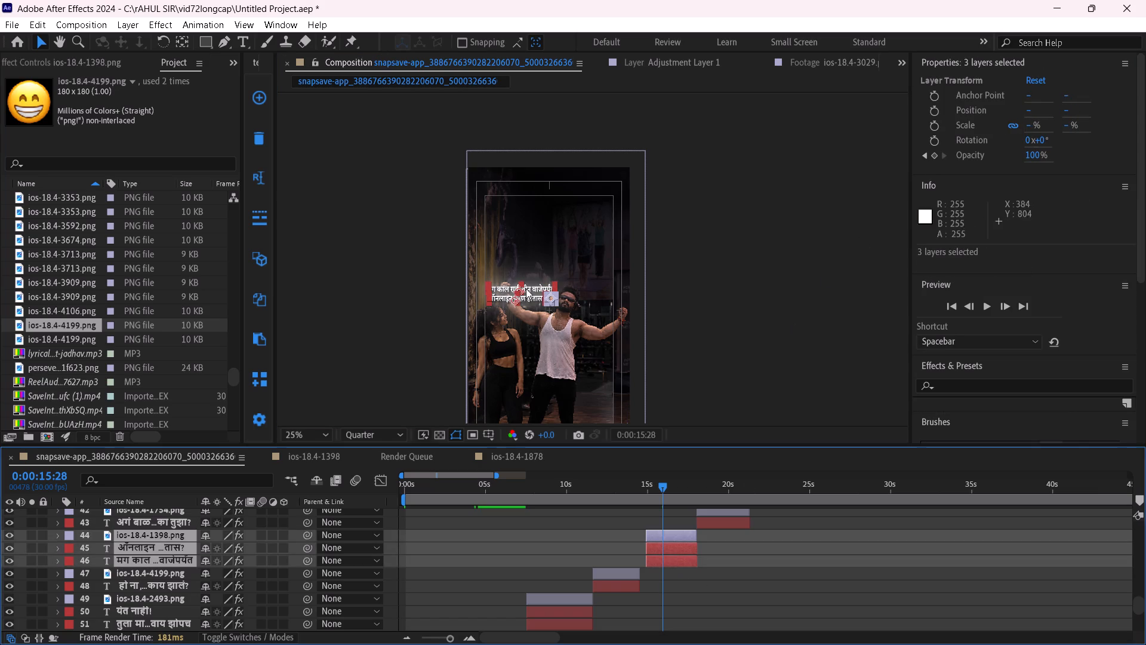
pyautogui.moveTo(529, 296); pyautogui.dragTo(519, 294)
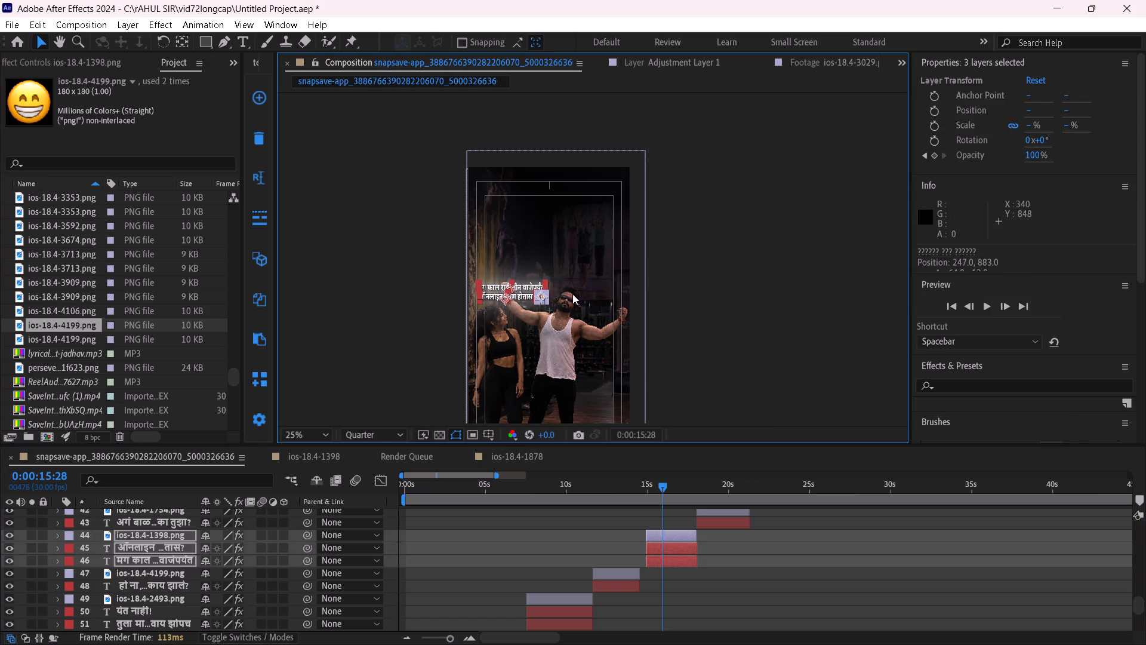
pyautogui.click(714, 293)
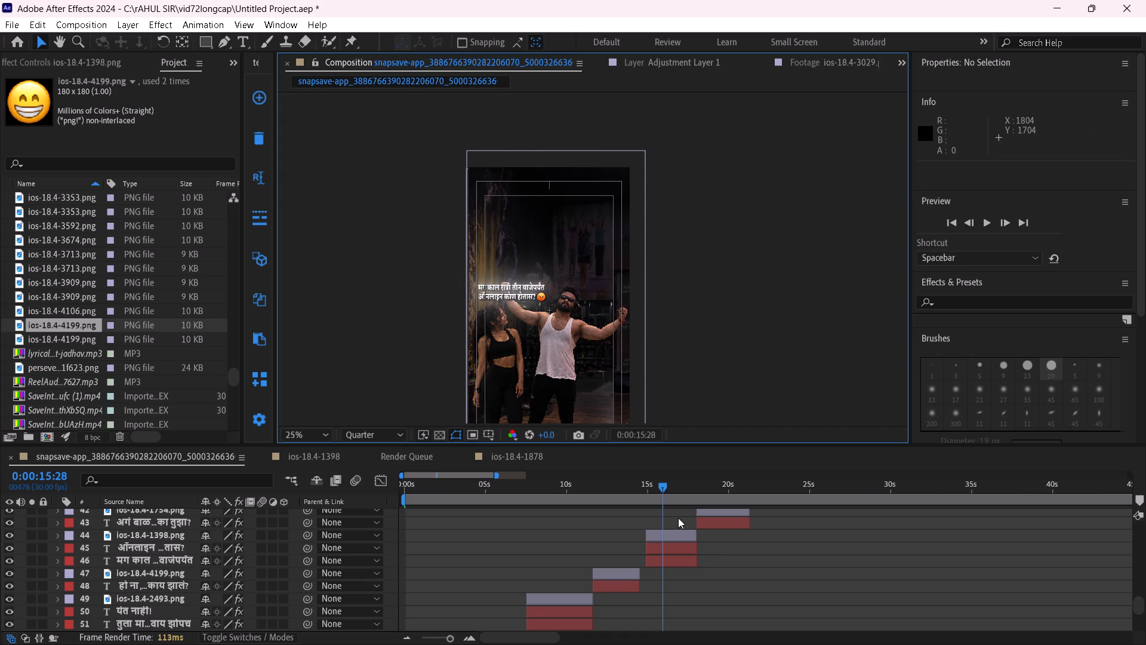
pyautogui.keyDown('shift'); pyautogui.click(686, 537); pyautogui.keyUp('shift')
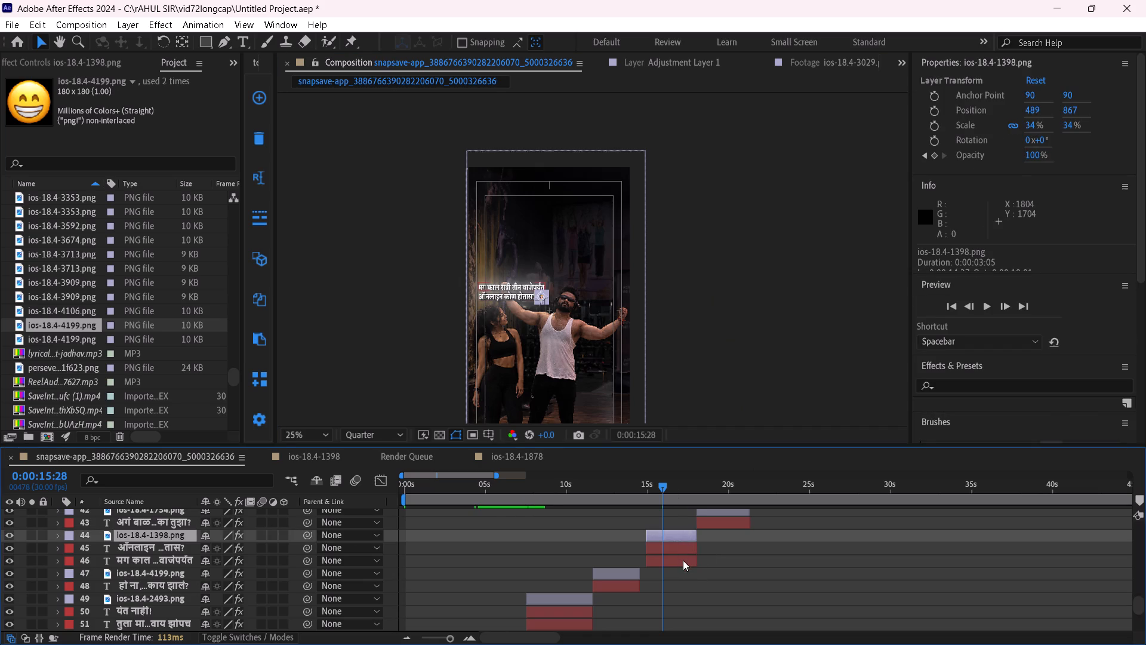
pyautogui.keyDown('shift'); pyautogui.click(683, 560); pyautogui.keyUp('shift')
pyautogui.moveTo(1031, 113); pyautogui.dragTo(1039, 113)
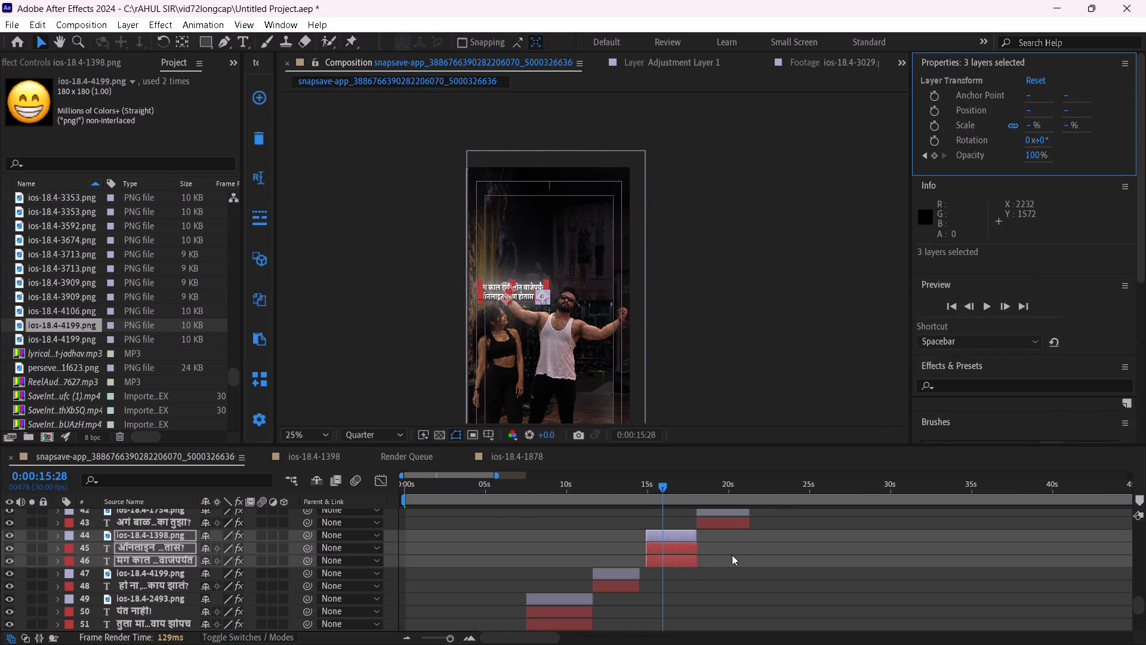
# Move the two-line "ऑनलाइन कोण होतास?" caption and its emoji 10 frames earlier, and extend their ends 8 frames to meet the following caption.
pyautogui.click(669, 557)
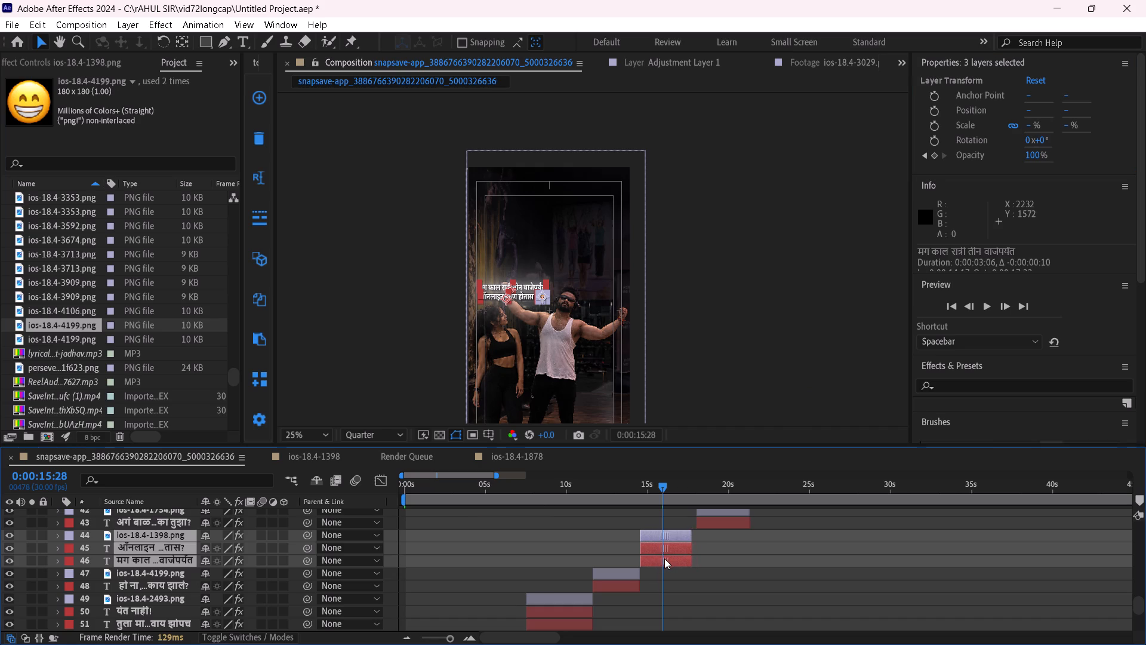
pyautogui.click(691, 547)
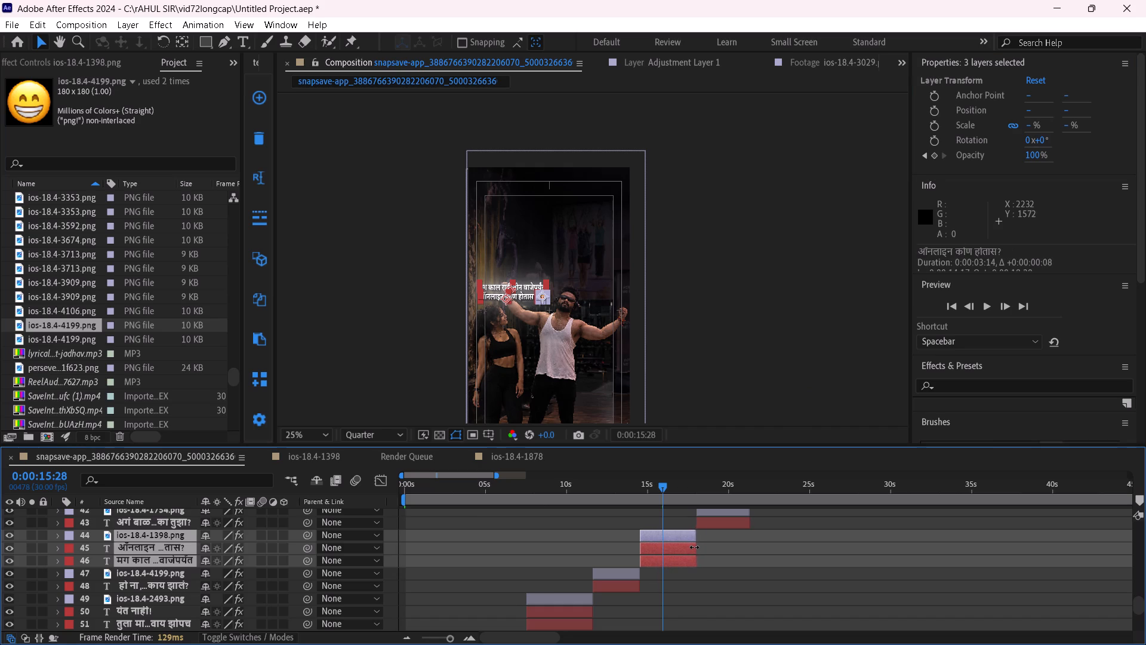
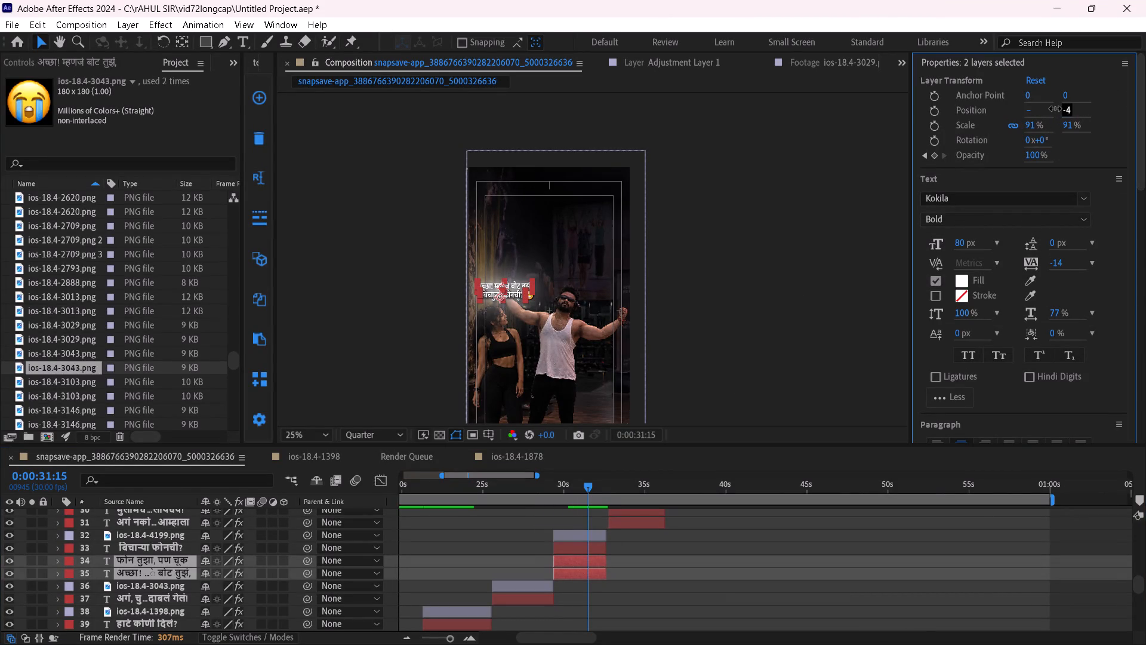
# Move the caption lines "अच्छा! म्हणजे बोट तुझं," and "फोन तुझा, पण चूक" up together so they stack above "बिचाऱ्या फोनची?".
pyautogui.moveTo(1055, 109); pyautogui.dragTo(1018, 103)
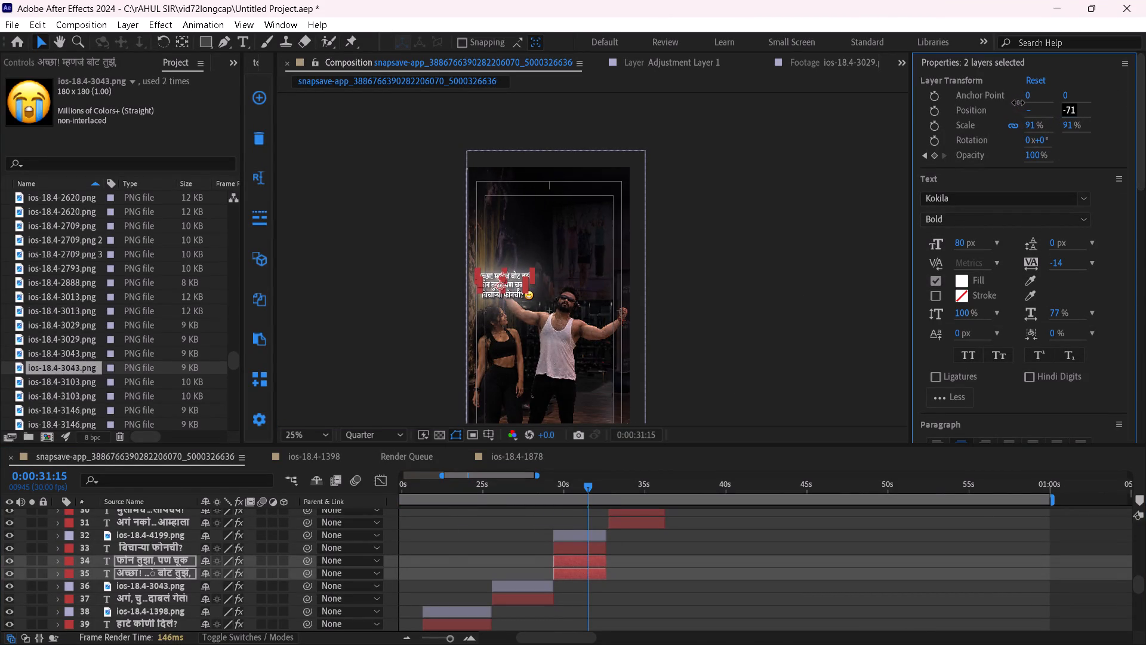
pyautogui.moveTo(1018, 103); pyautogui.dragTo(1011, 101)
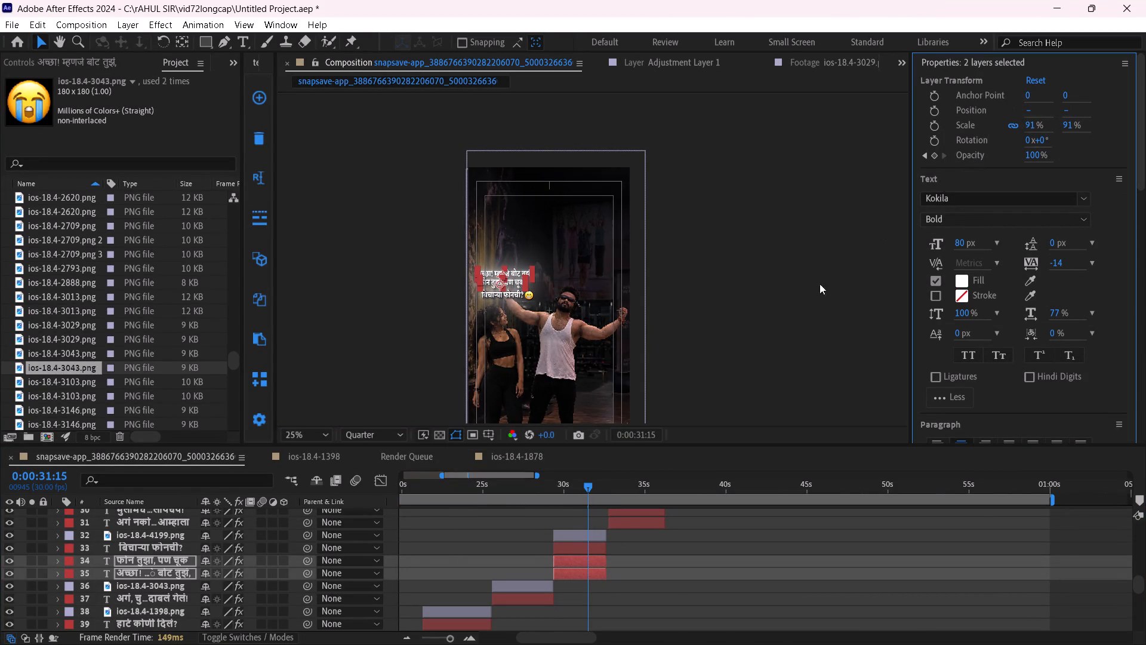
pyautogui.click(742, 321)
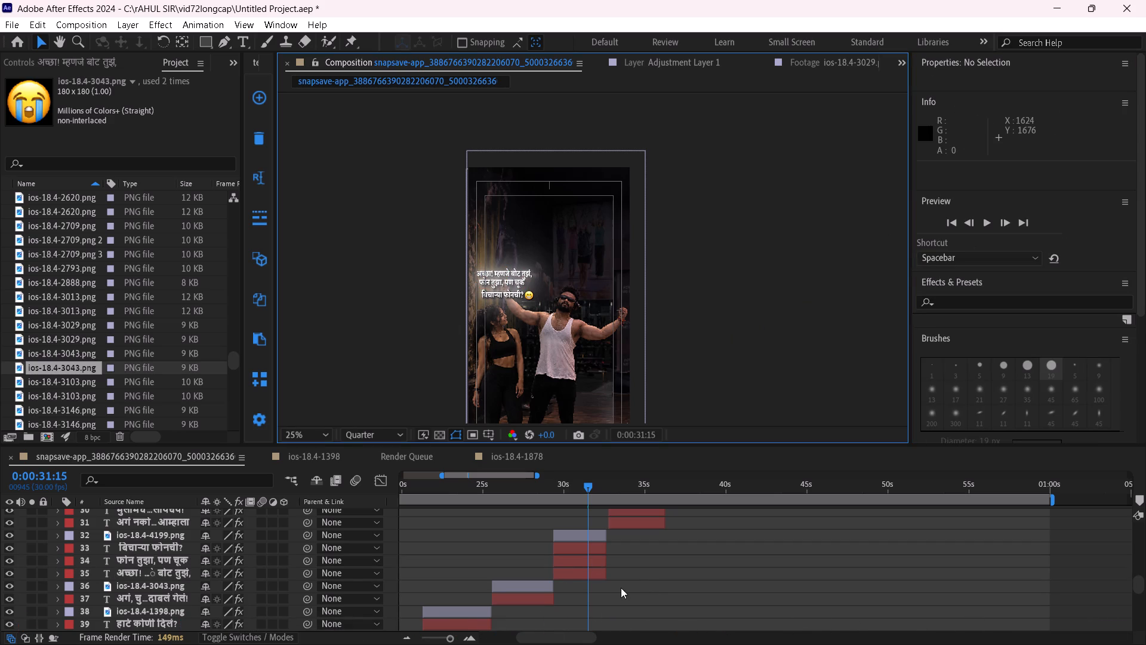
# Shift the caption line "फोन तुझा, पण चूक" right to a horizontal position of 227 and slightly down, closer to the line below.
pyautogui.click(592, 563)
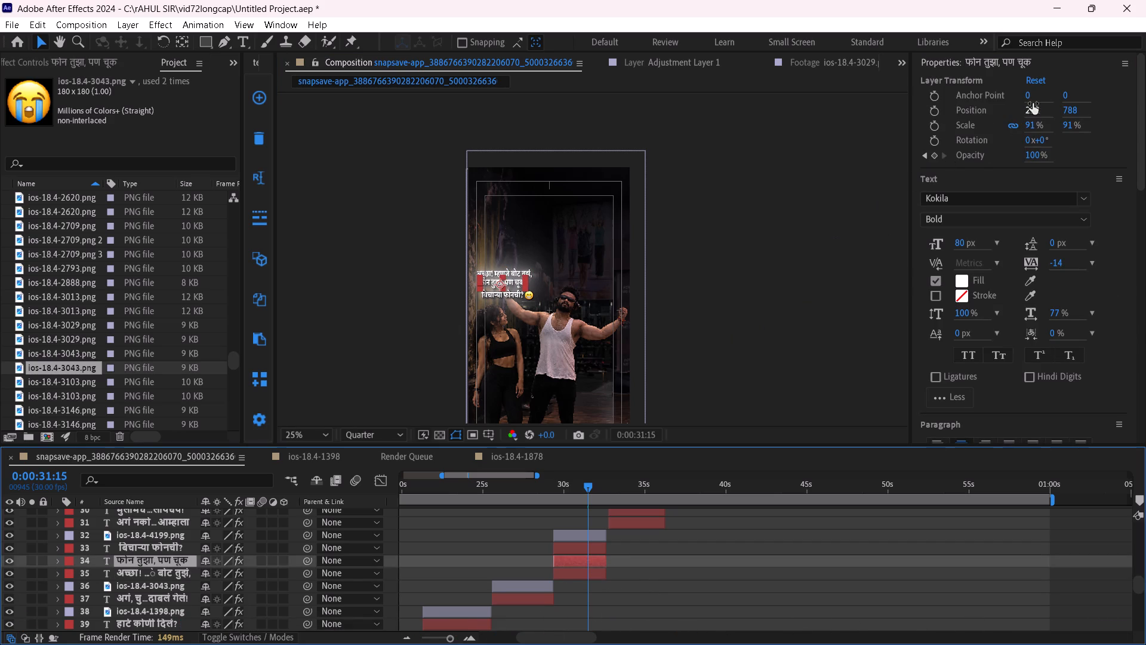
pyautogui.moveTo(1033, 103); pyautogui.dragTo(1045, 102)
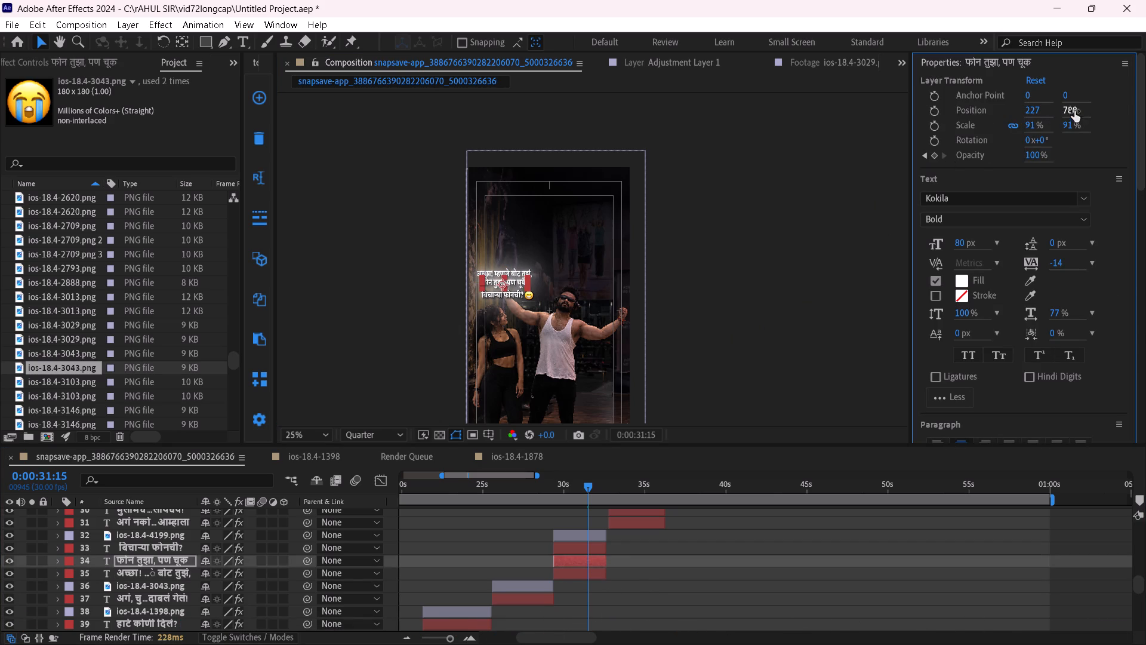
pyautogui.moveTo(1074, 111); pyautogui.dragTo(1087, 103)
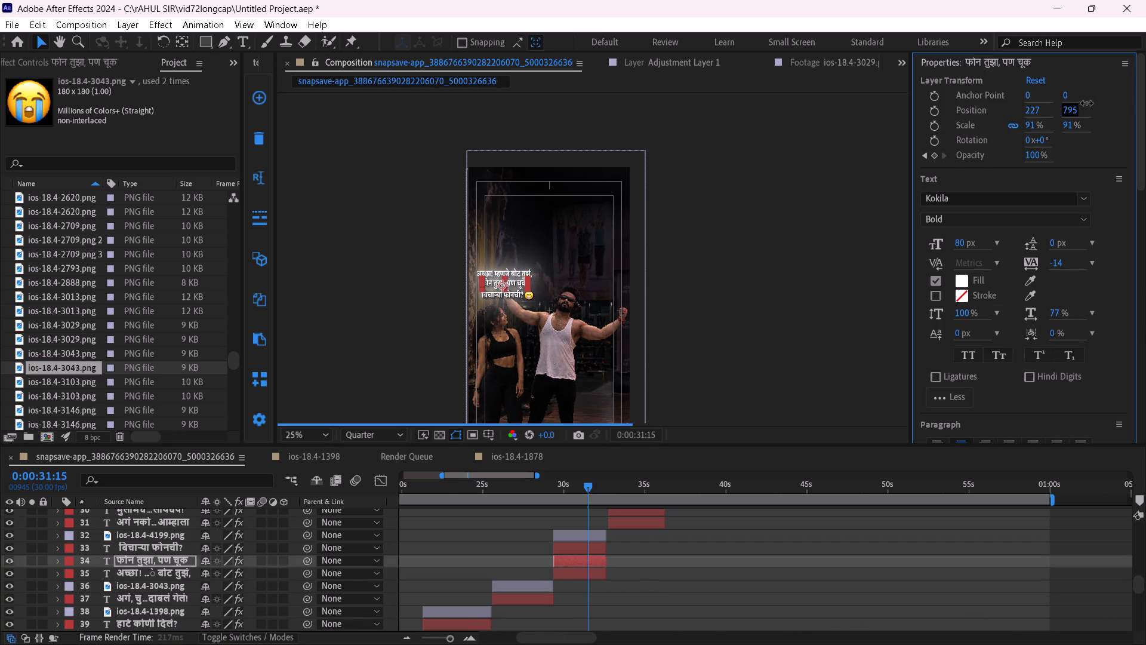
pyautogui.moveTo(1087, 103); pyautogui.dragTo(1092, 101)
pyautogui.click(773, 309)
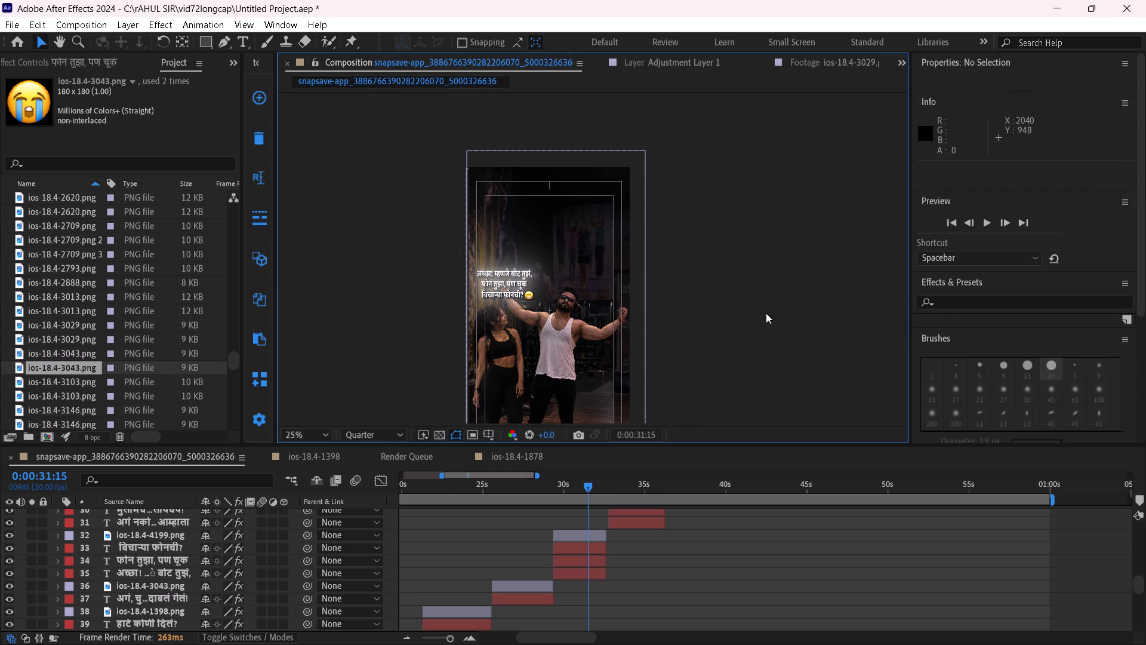
# Reposition the caption line "अच्छा! म्हणजे बोट तुझं," slightly down and right, to position 245, 737.
pyautogui.click(587, 573)
pyautogui.moveTo(1074, 107); pyautogui.dragTo(1077, 109)
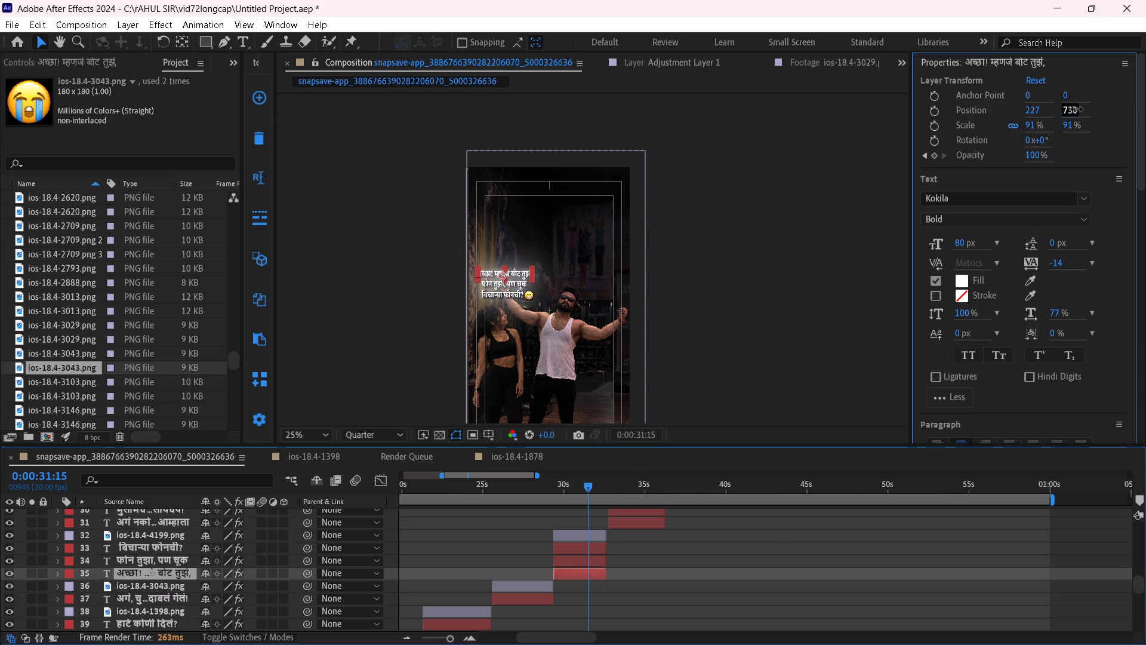
pyautogui.moveTo(1077, 109); pyautogui.dragTo(1086, 109)
pyautogui.click(753, 281)
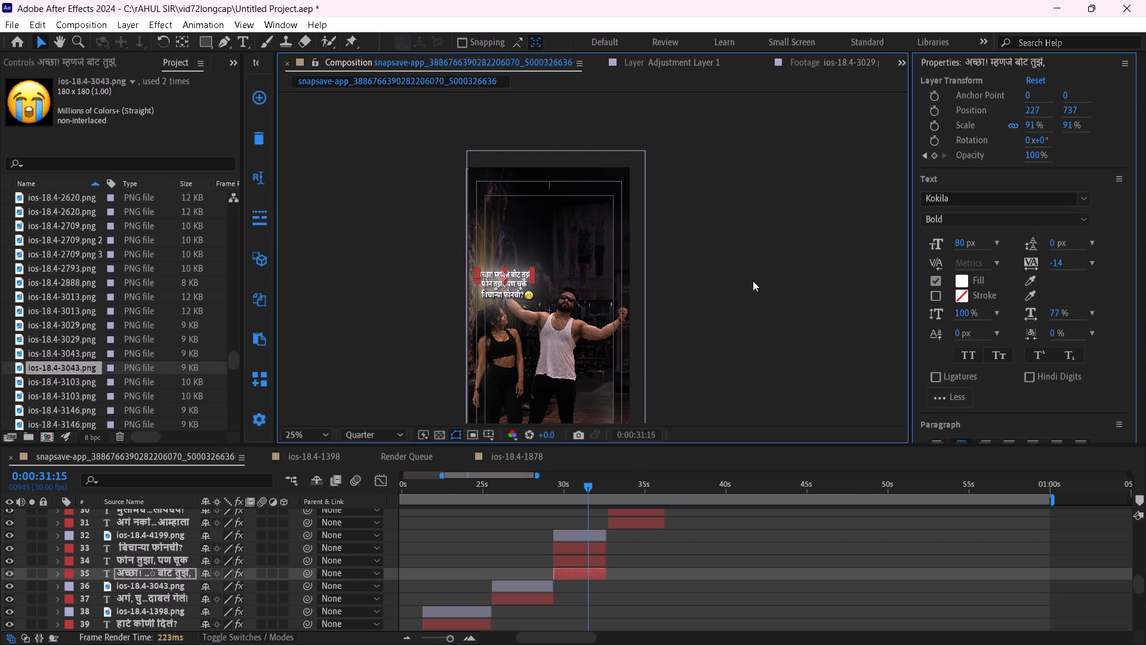
pyautogui.click(578, 573)
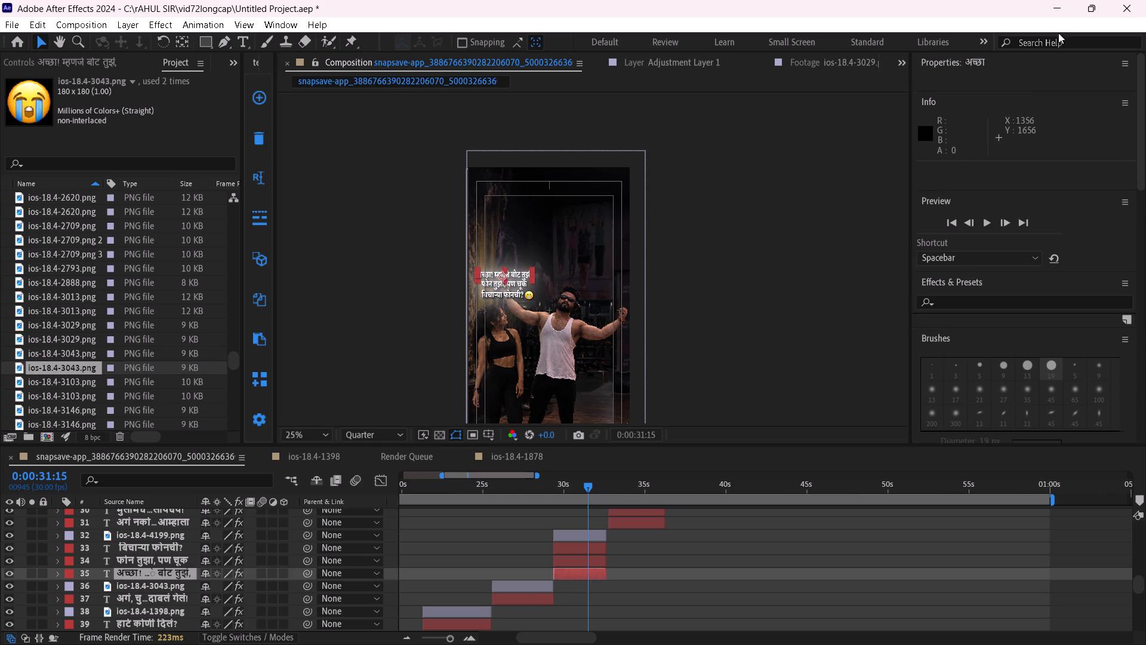
pyautogui.moveTo(1034, 106); pyautogui.dragTo(1052, 108)
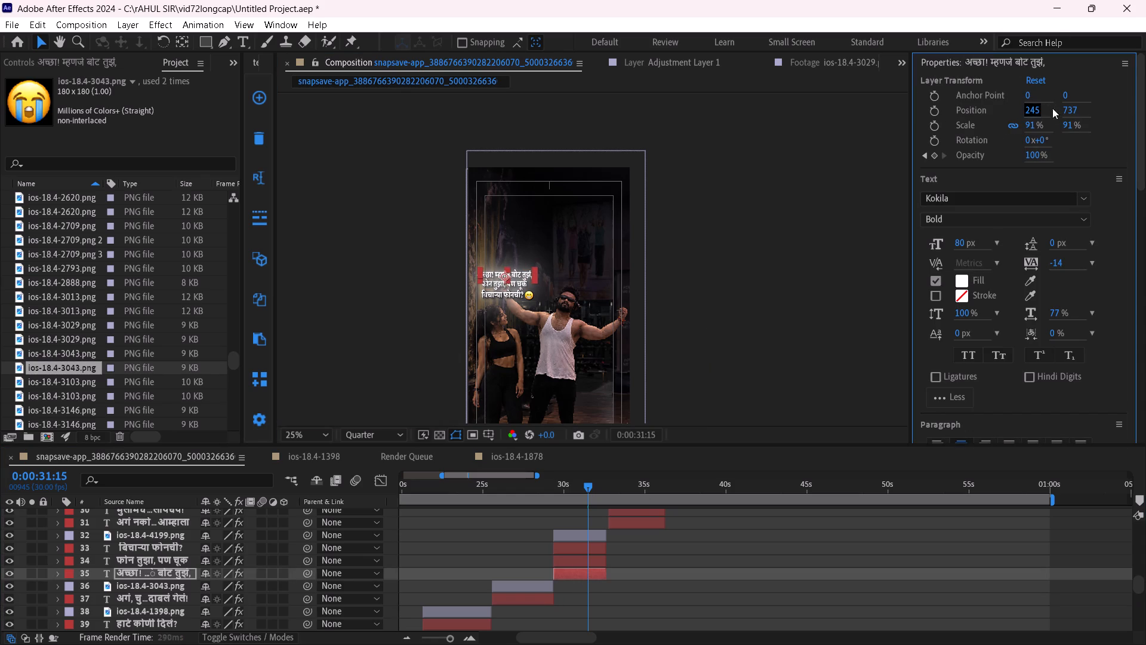
pyautogui.click(781, 235)
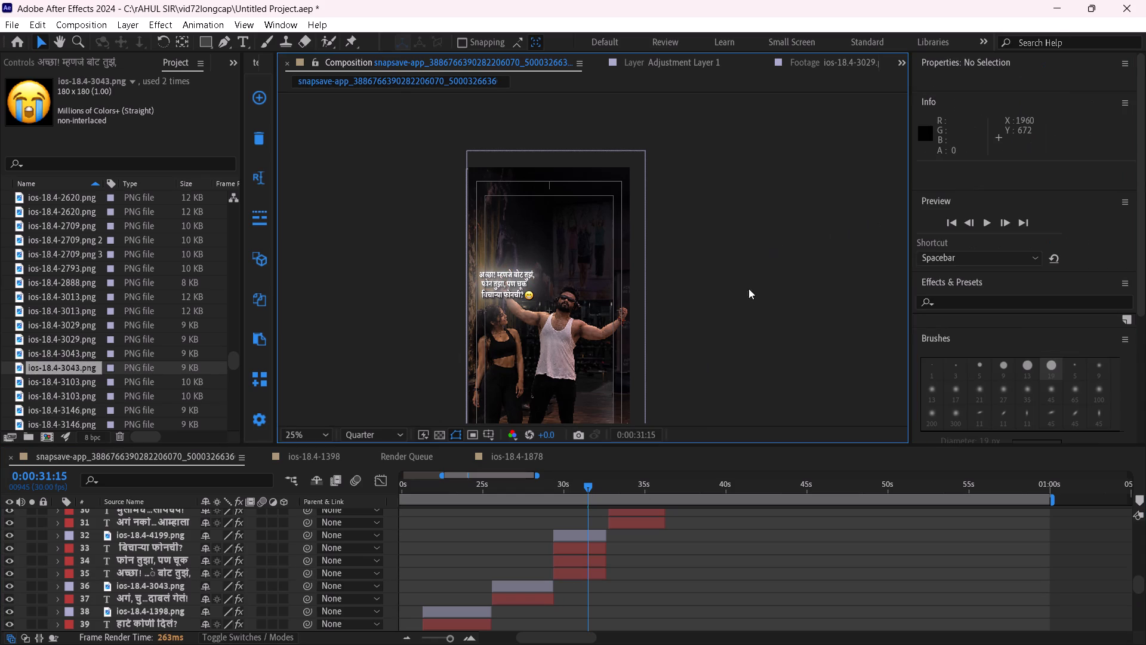
# Replace the source of the ios-18.4-4199.png emoji beside the three-line caption with the smirking emoji ios-18.4-2493.png.
pyautogui.click(581, 536)
pyautogui.scroll(4, 45, 261)
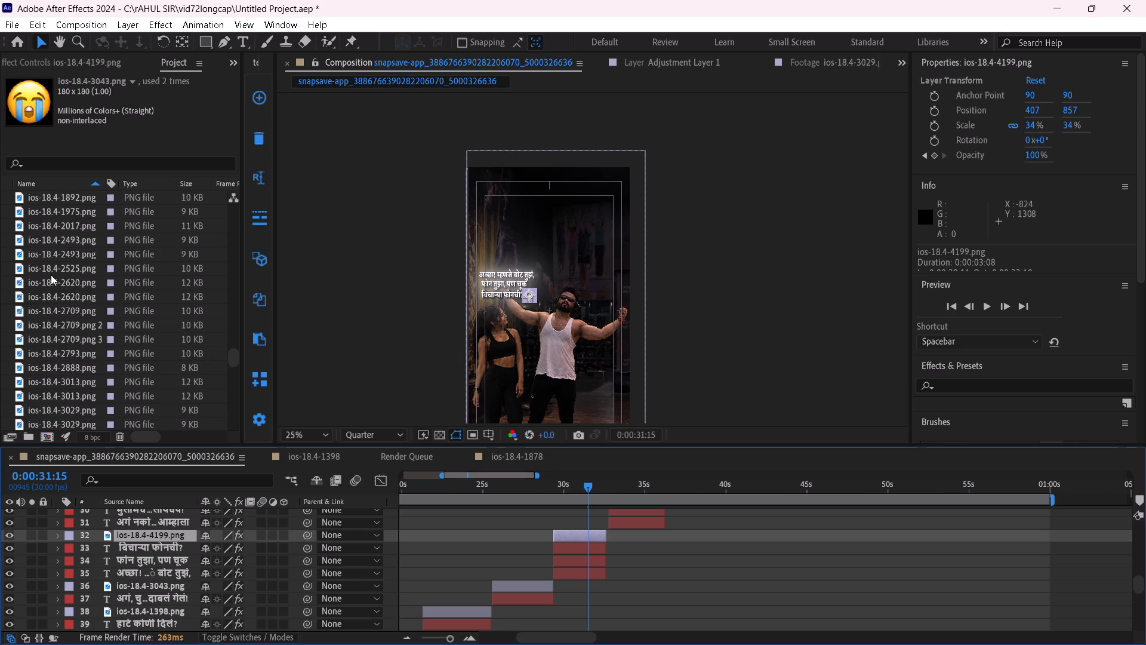
pyautogui.click(47, 305)
pyautogui.click(53, 325)
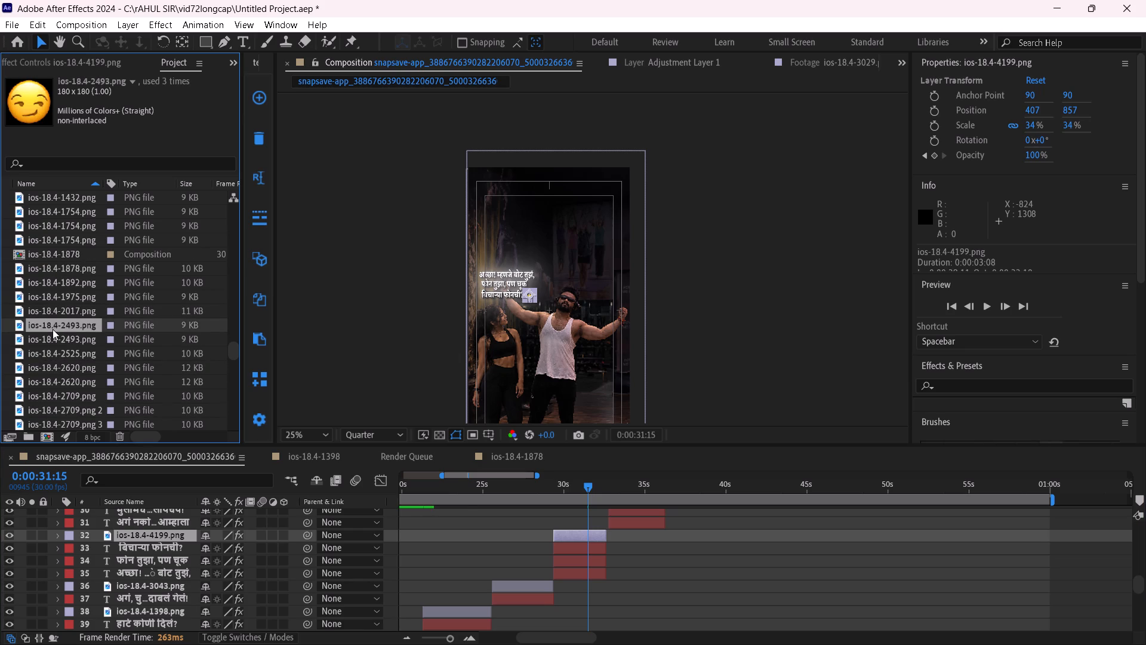
pyautogui.keyDown('alt'); pyautogui.moveTo(55, 327); pyautogui.dragTo(611, 541); pyautogui.keyUp('alt')
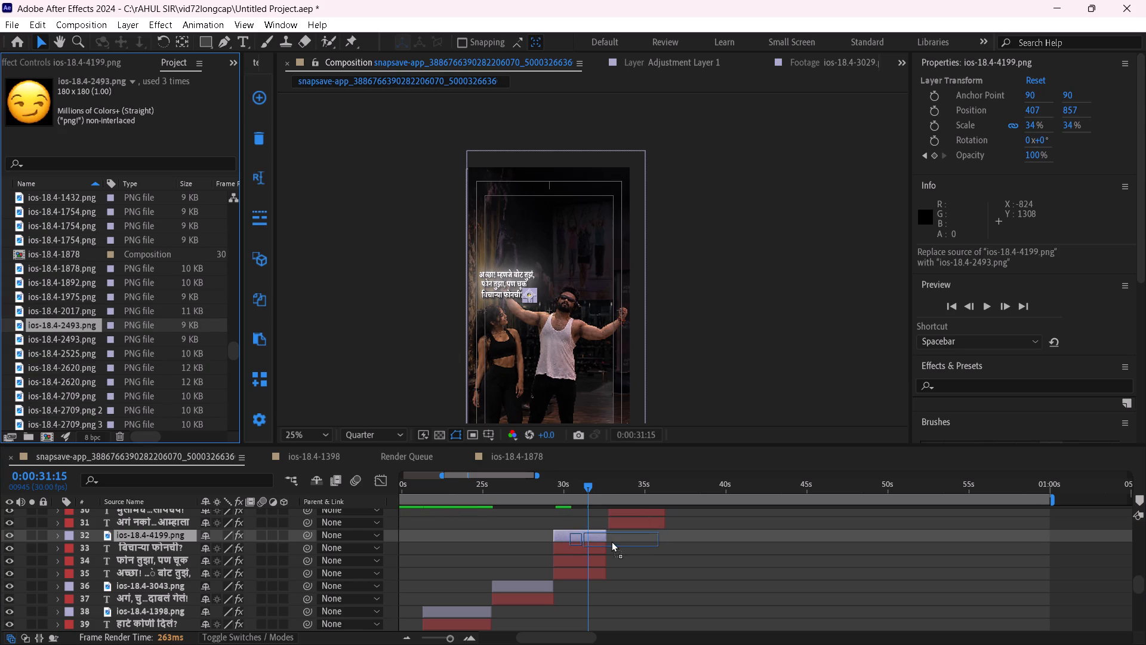
pyautogui.keyDown('alt'); pyautogui.moveTo(611, 541); pyautogui.dragTo(606, 537); pyautogui.keyUp('alt')
pyautogui.keyDown('alt'); pyautogui.click(606, 536); pyautogui.keyUp('alt')
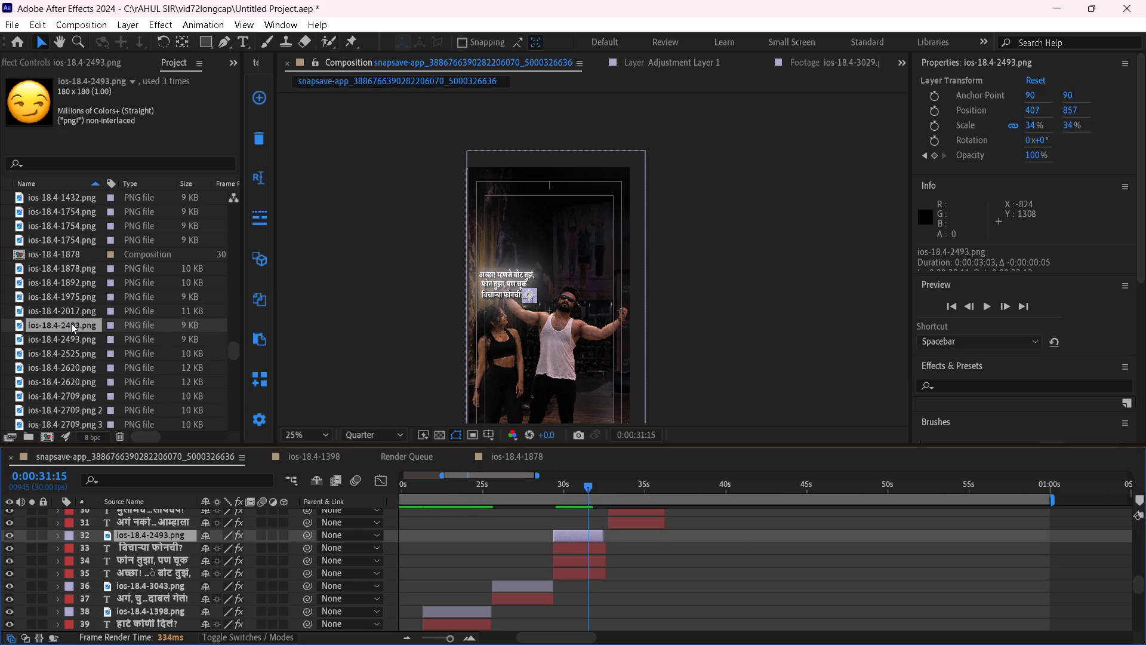
pyautogui.keyDown('alt'); pyautogui.moveTo(71, 323); pyautogui.dragTo(573, 533); pyautogui.keyUp('alt')
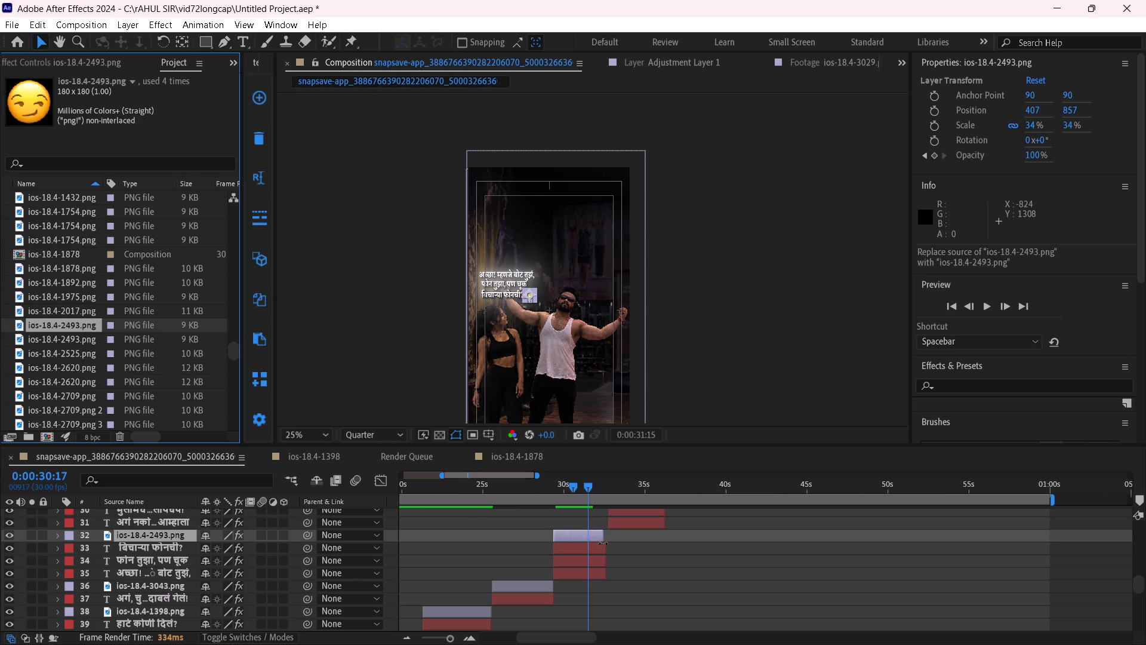
# Extend the end of the ios-18.4-2493.png emoji layer to match the end of its three caption lines.
pyautogui.moveTo(603, 536); pyautogui.dragTo(606, 549)
pyautogui.click(646, 567)
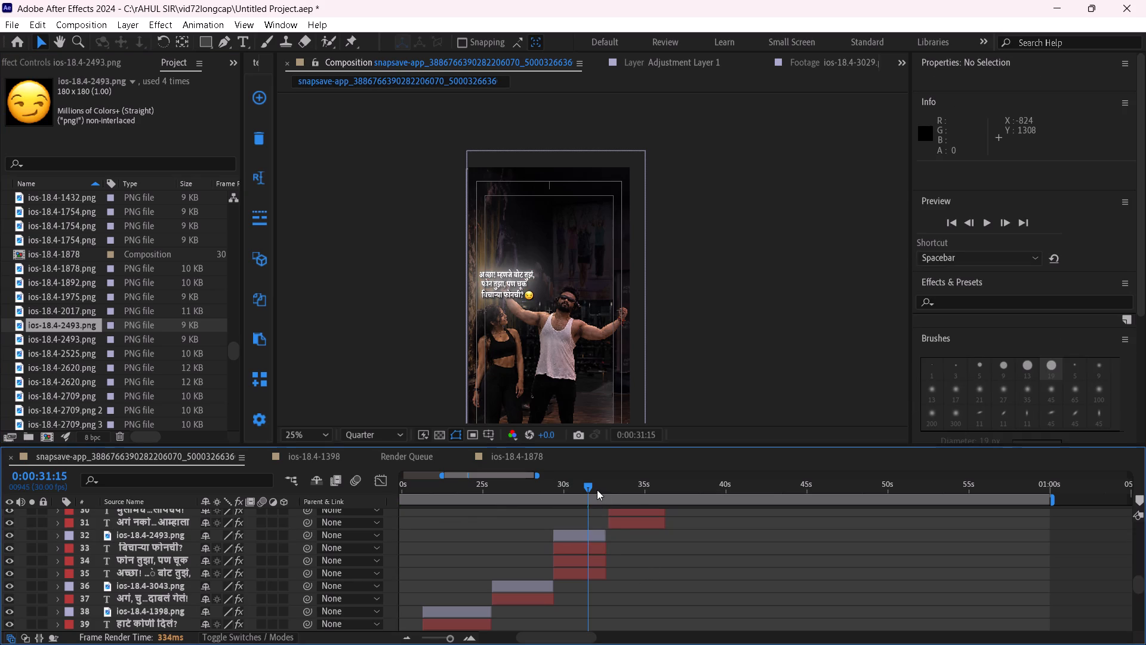
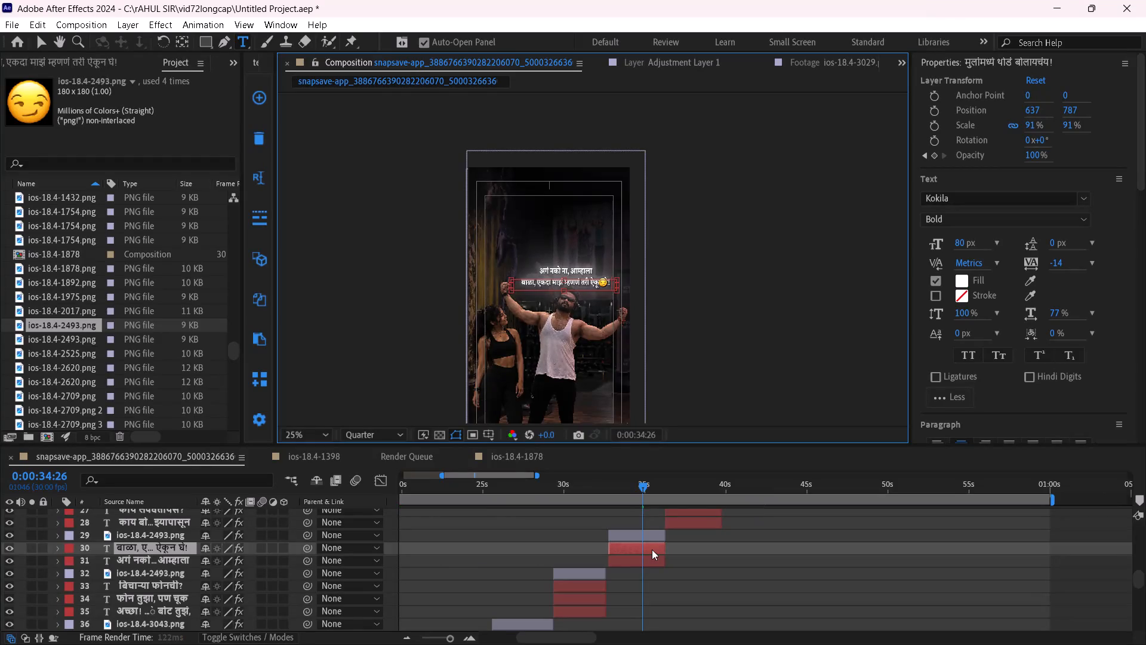
# Delete the upper caption line "अगं नको ना, आम्हाला" above the "बाळा, एकदा माझं" line.
pyautogui.click(36, 37)
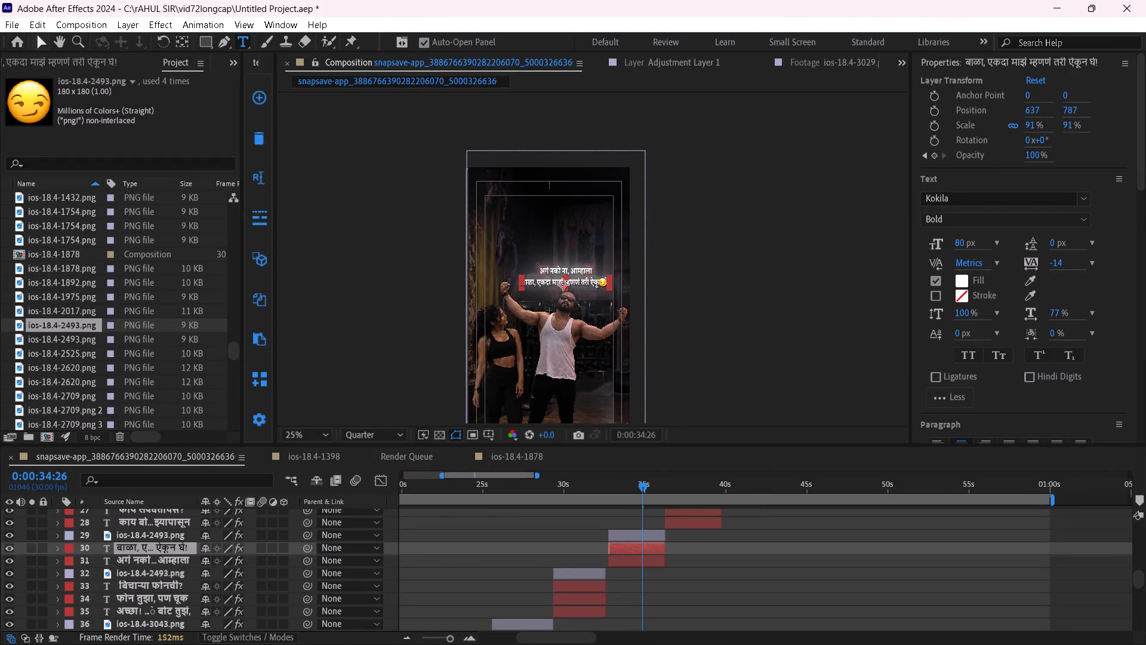
pyautogui.click(651, 563)
pyautogui.press('BackSpace')
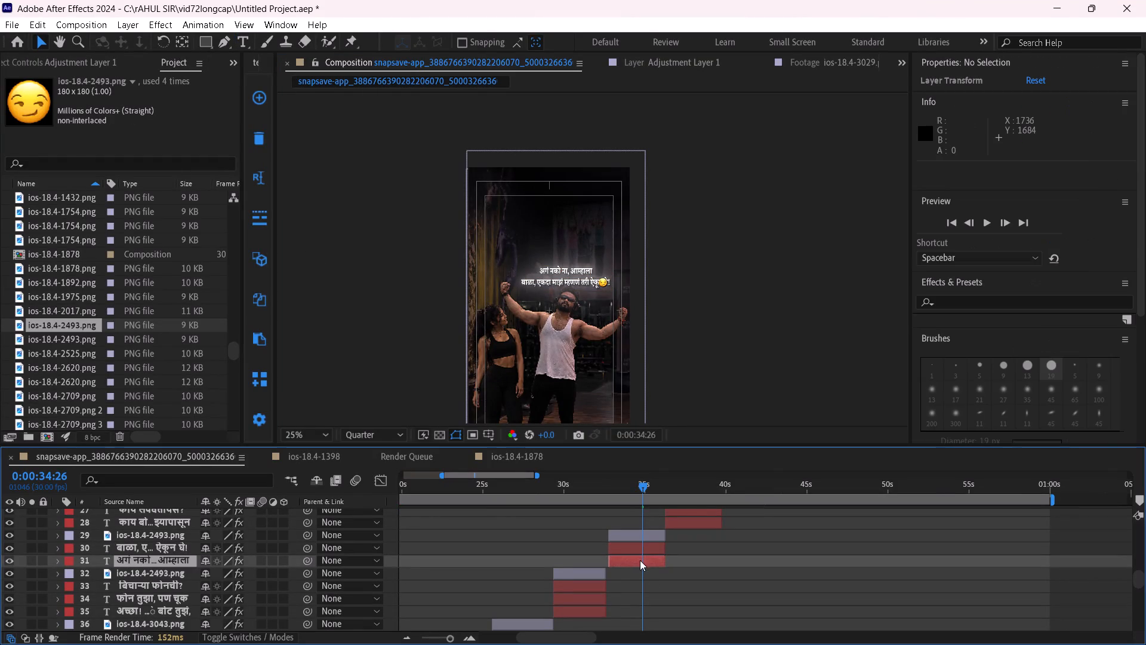
# Extend the three "अच्छा! म्हणजे बोट तुझं," caption lines and their ios-18.4-2493.png emoji to end where the "बाळा" caption starts.
pyautogui.click(642, 549)
pyautogui.keyDown('ctrl'); pyautogui.click(639, 536); pyautogui.keyUp('ctrl')
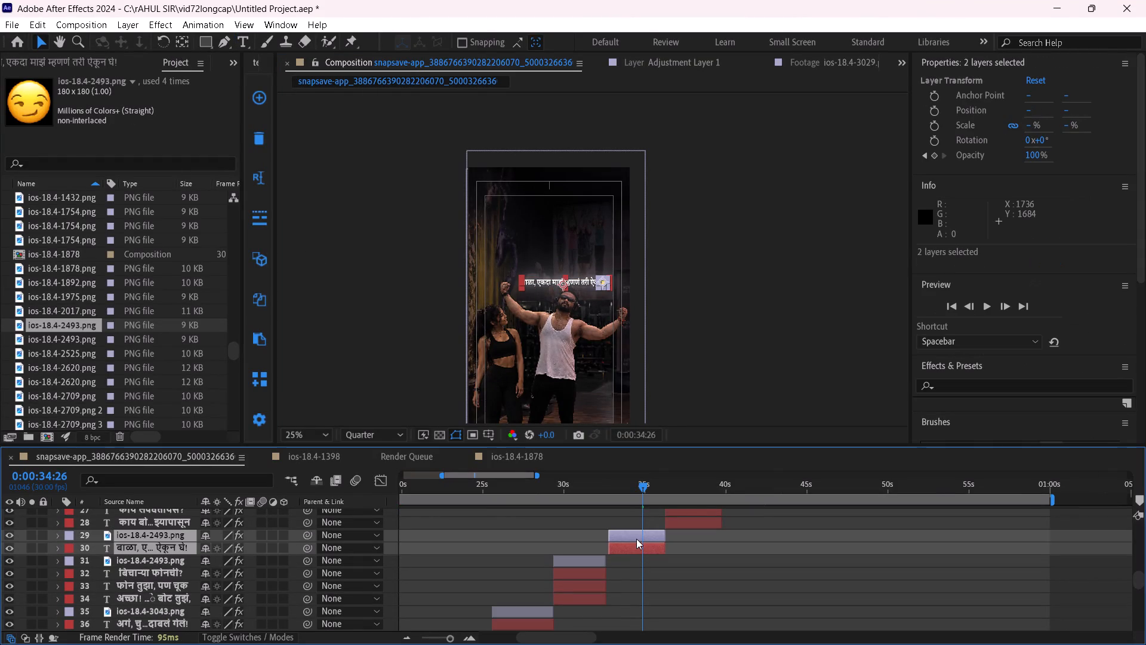
pyautogui.click(597, 563)
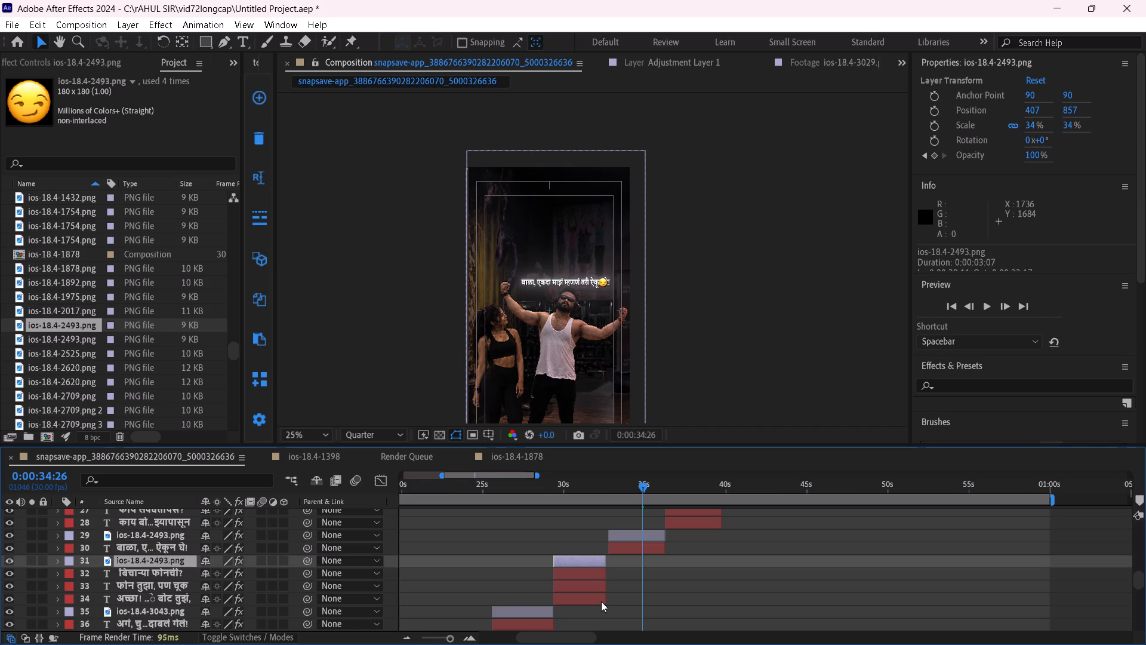
pyautogui.keyDown('shift'); pyautogui.click(601, 601); pyautogui.keyUp('shift')
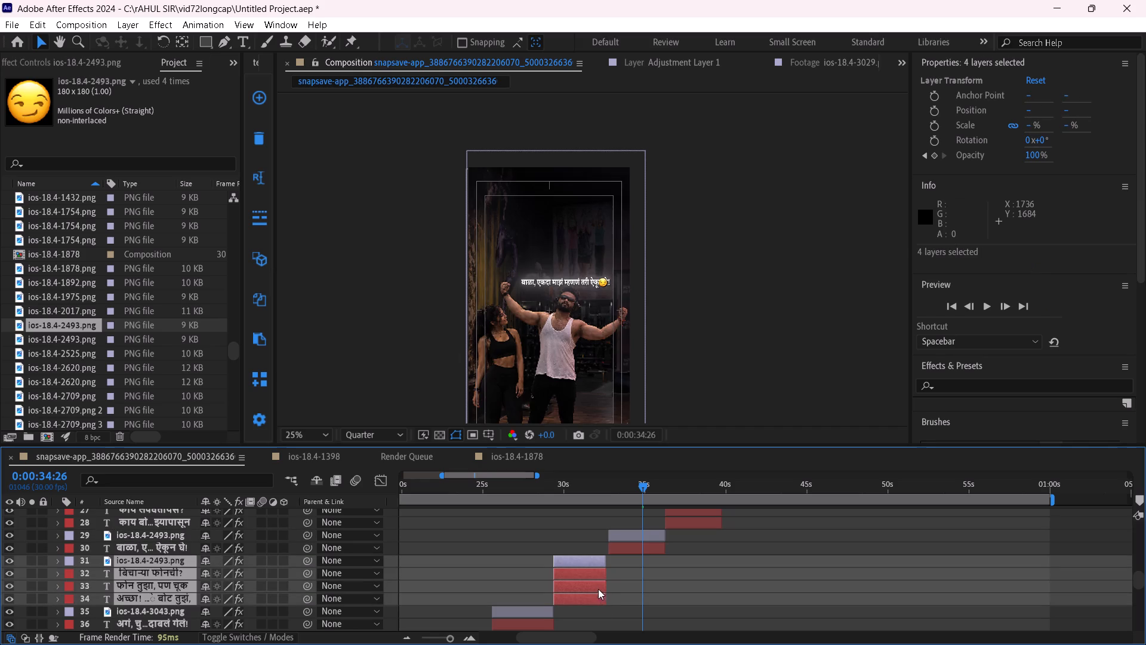
pyautogui.click(609, 582)
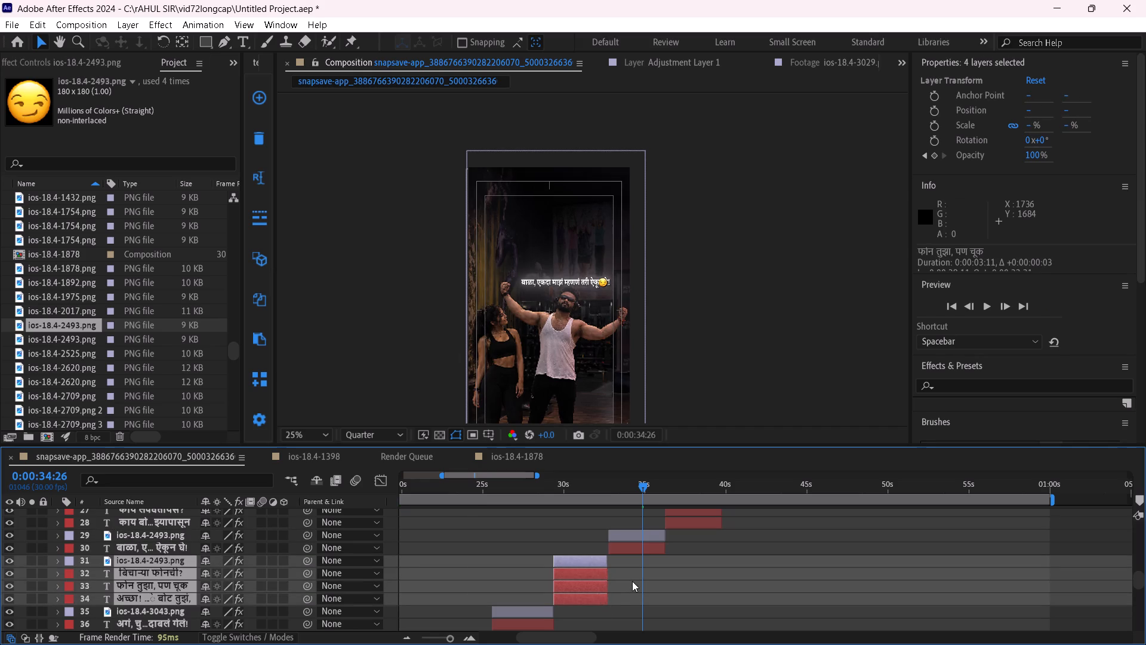
pyautogui.click(631, 579)
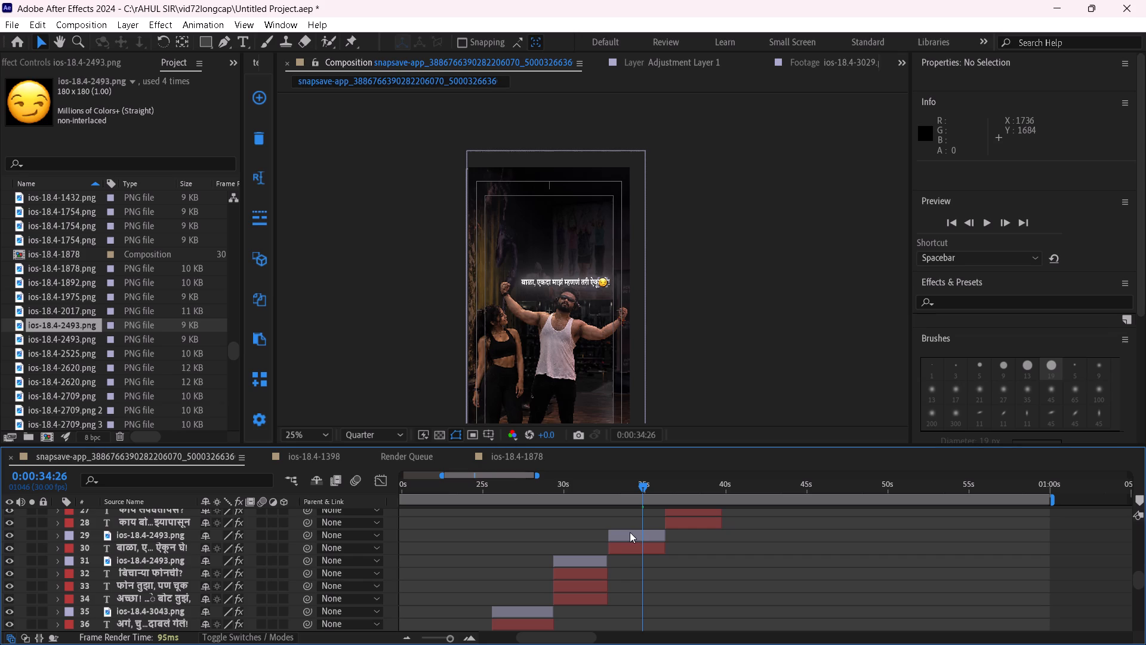
# Move the ios-18.4-2493.png emoji right to horizontal position 982, just past the end of the "बाळा, एकदा माझं" caption.
pyautogui.click(630, 532)
pyautogui.keyDown('ctrl'); pyautogui.click(645, 552); pyautogui.keyUp('ctrl')
pyautogui.click(768, 298)
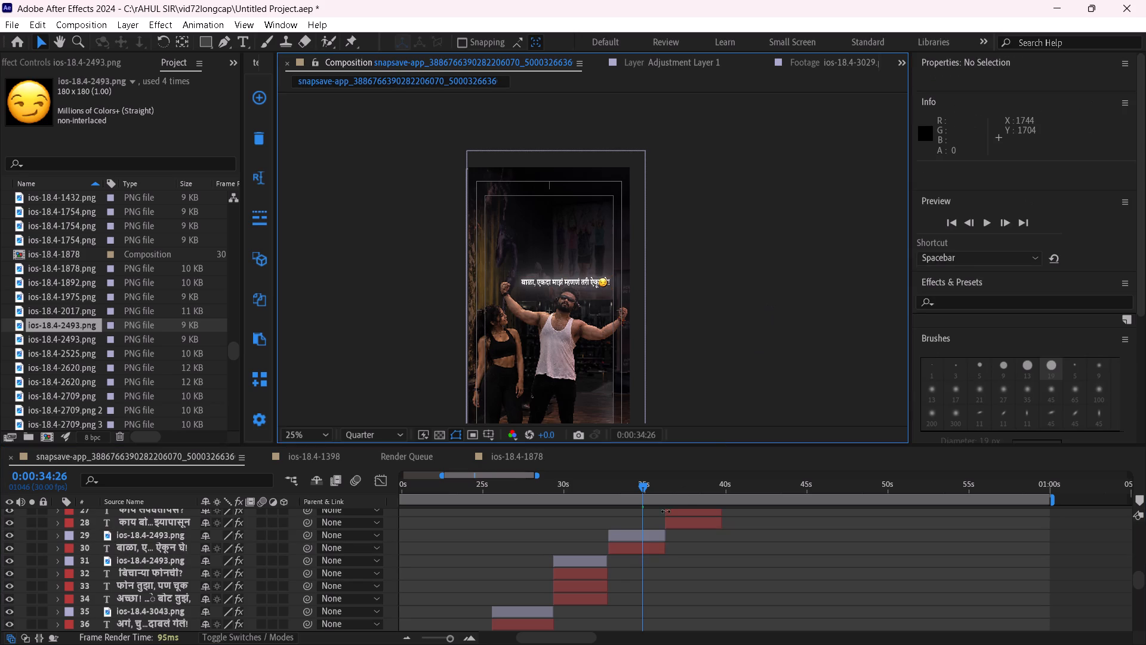
pyautogui.click(642, 535)
pyautogui.moveTo(1033, 114); pyautogui.dragTo(1048, 113)
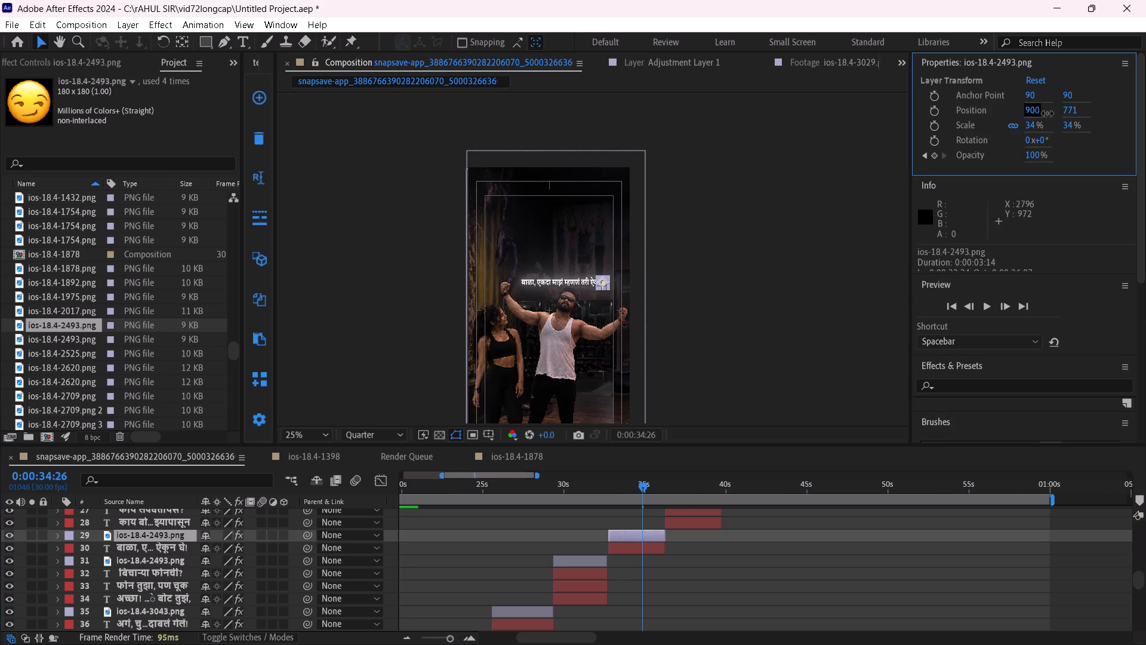
pyautogui.moveTo(1048, 113); pyautogui.dragTo(1093, 109)
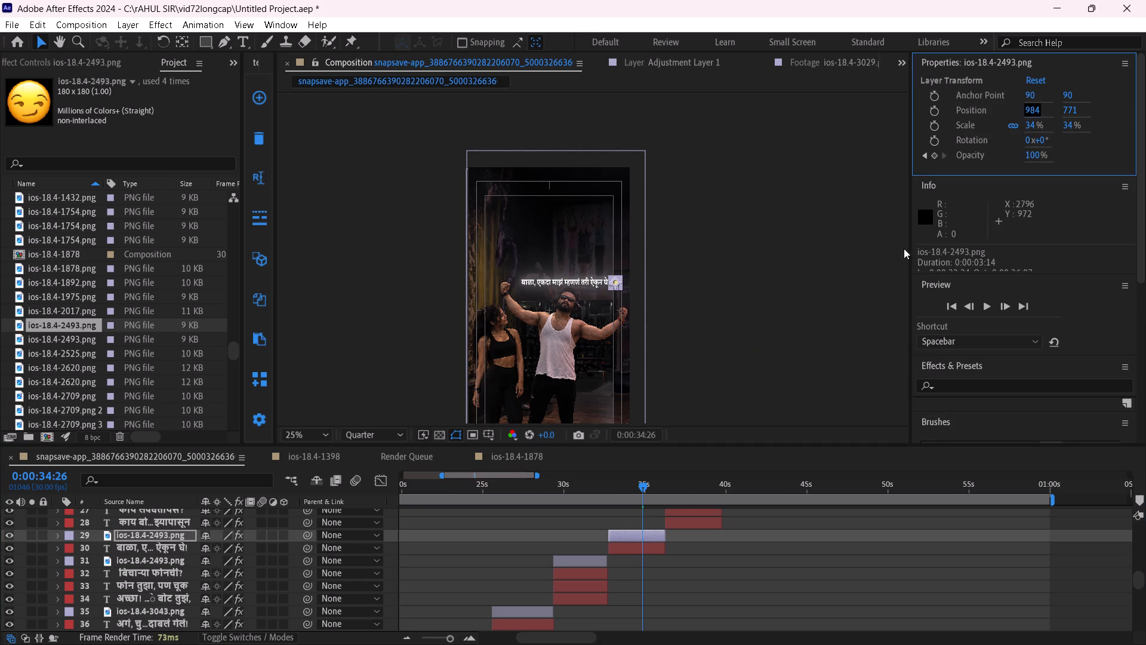
pyautogui.click(748, 289)
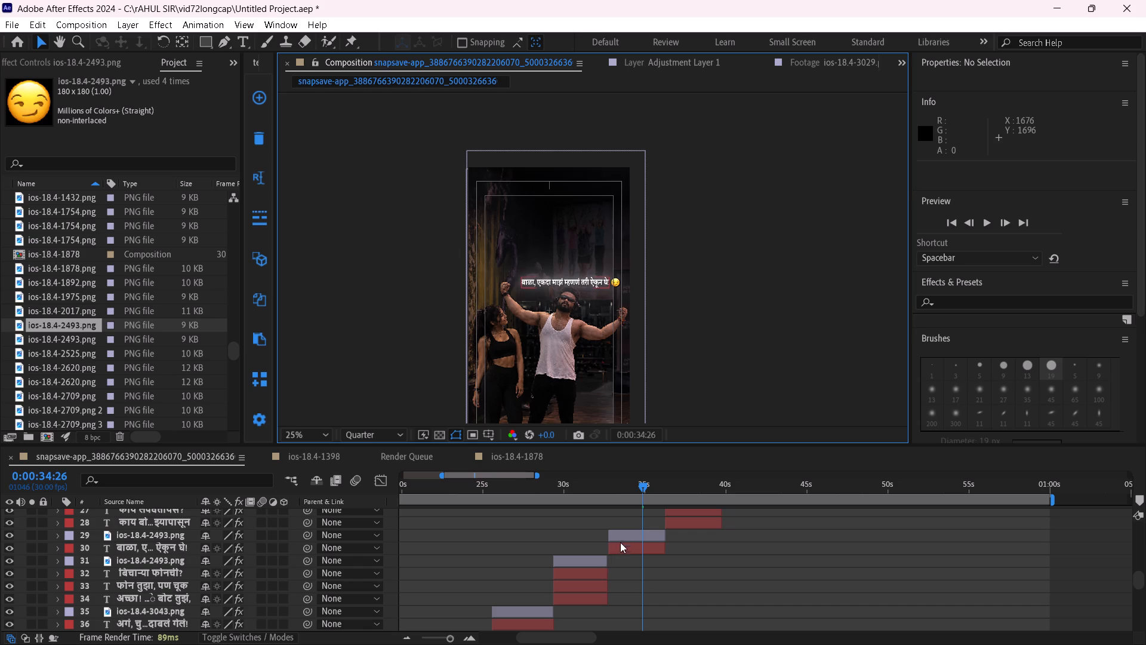
# Replace the source of the emoji beside the "बाळा, एकदा माझं" caption with the crying emoji ios-18.4-3191.png.
pyautogui.click(625, 535)
pyautogui.click(50, 296)
pyautogui.click(56, 337)
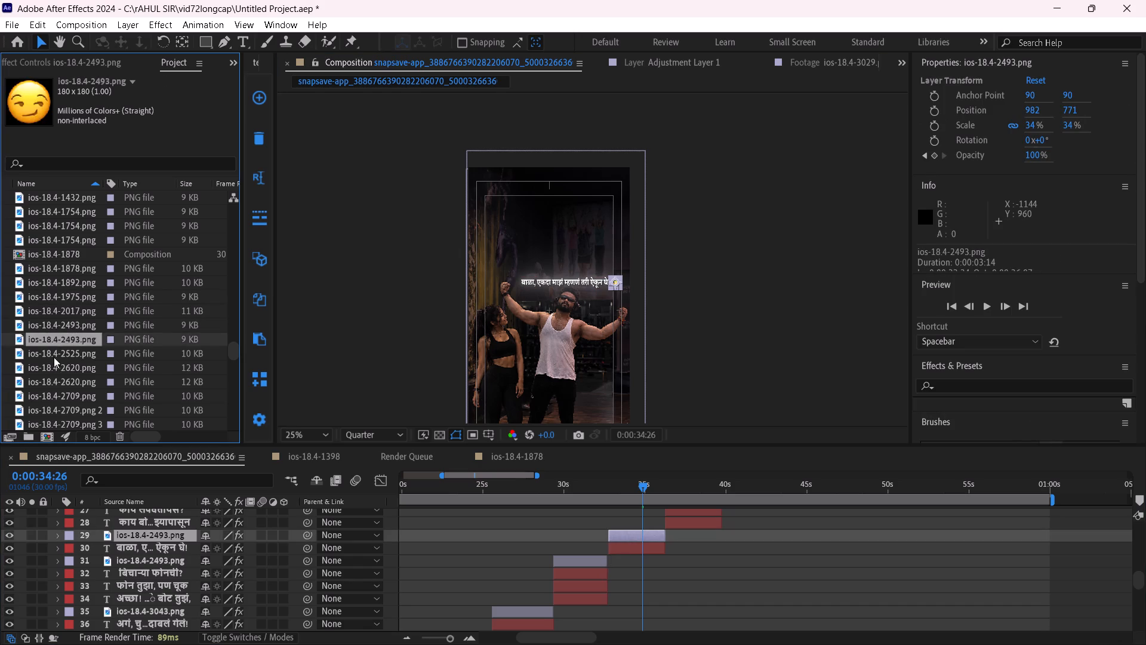
pyautogui.click(54, 370)
pyautogui.scroll(-3, 54, 370)
pyautogui.click(50, 335)
pyautogui.click(56, 371)
pyautogui.click(60, 400)
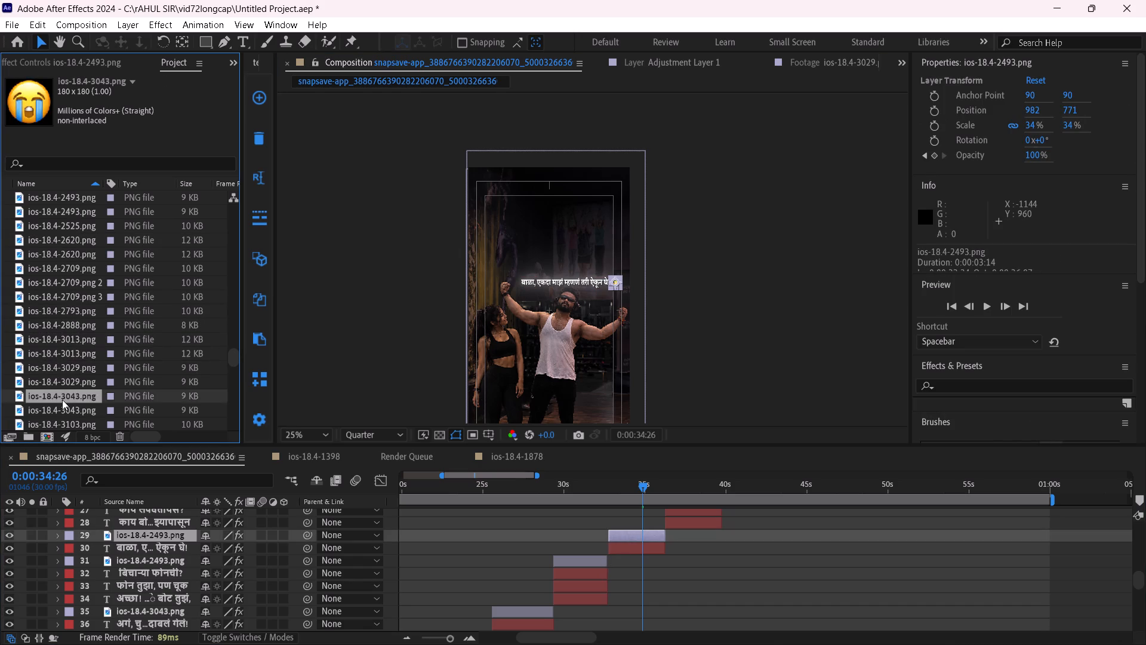
pyautogui.scroll(-3, 62, 400)
pyautogui.click(64, 284)
pyautogui.click(64, 304)
pyautogui.click(73, 333)
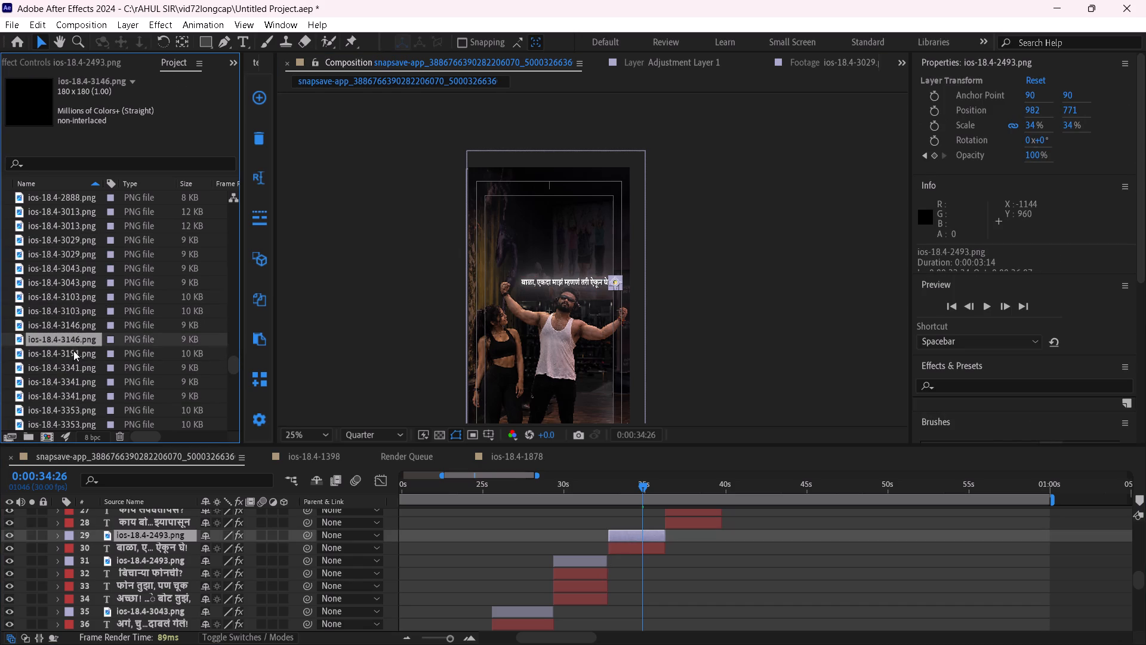
pyautogui.click(73, 353)
pyautogui.click(73, 374)
pyautogui.click(71, 340)
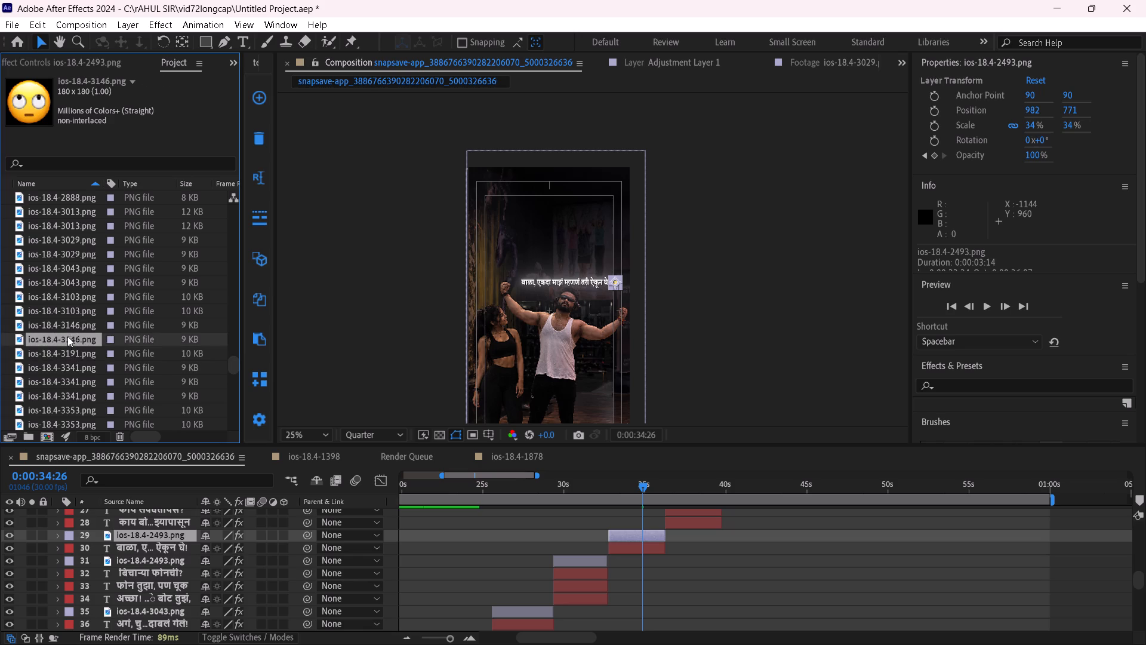
pyautogui.click(59, 318)
pyautogui.click(59, 294)
pyautogui.click(62, 275)
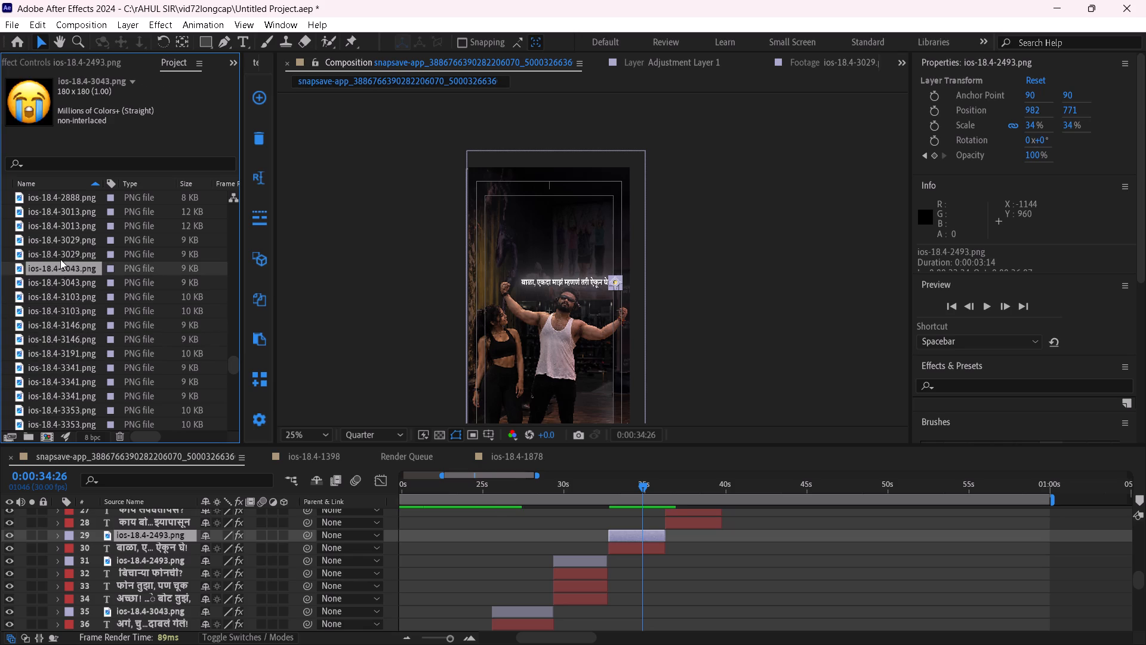
pyautogui.click(67, 307)
pyautogui.click(72, 333)
pyautogui.click(70, 349)
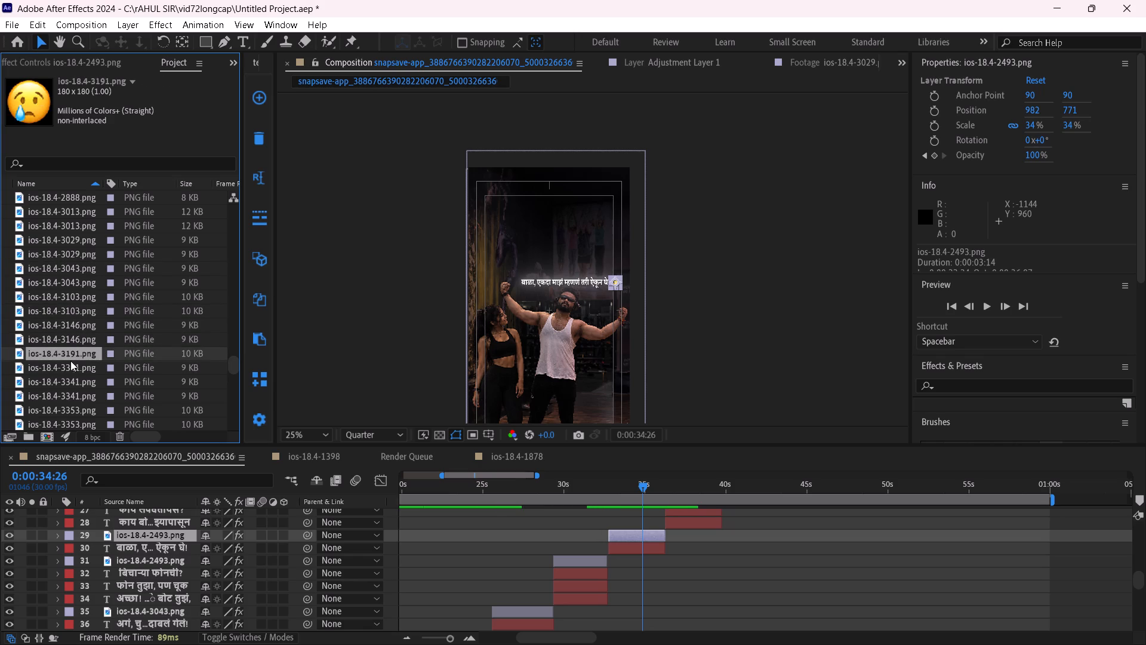
pyautogui.keyDown('alt'); pyautogui.moveTo(66, 355); pyautogui.dragTo(615, 536); pyautogui.keyUp('alt')
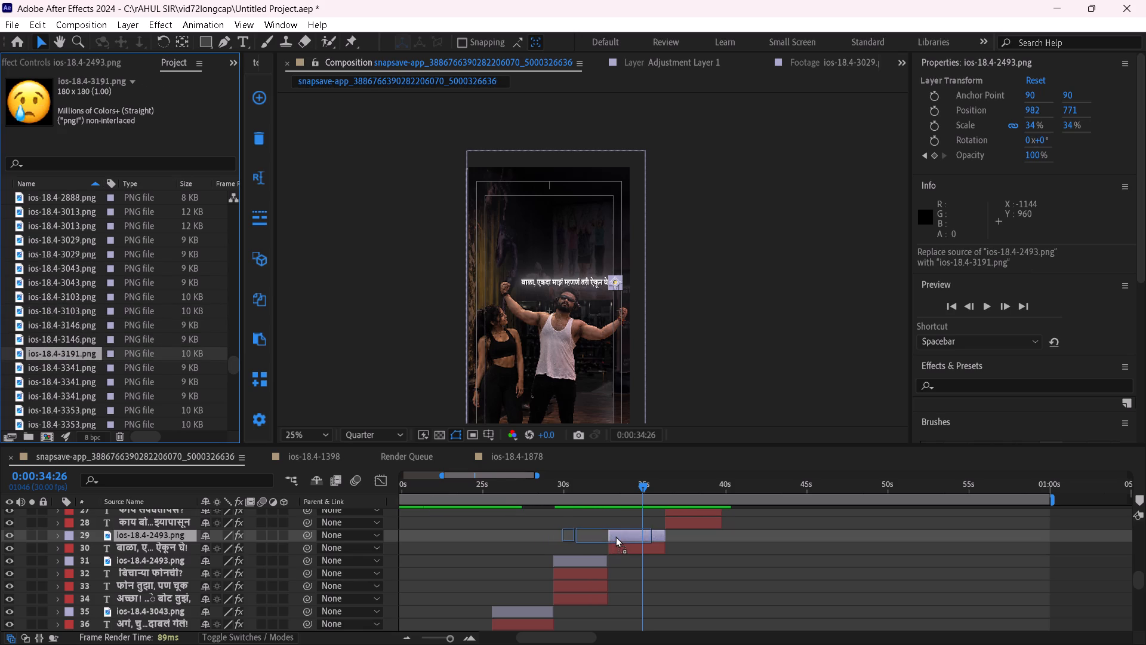
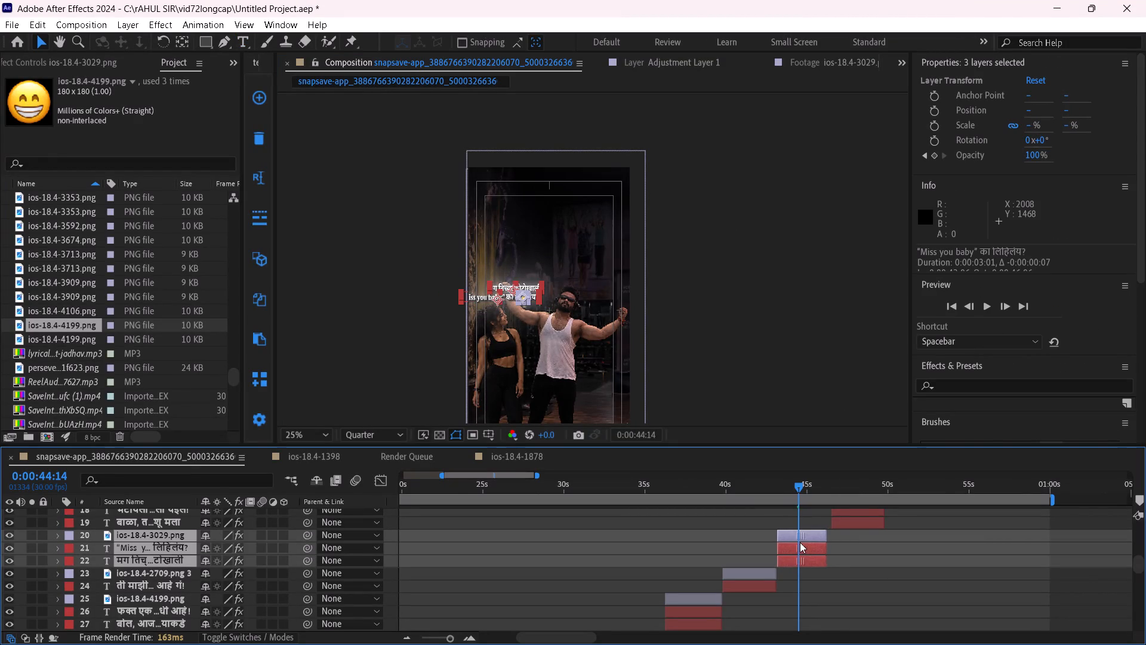
# Extend the two "Miss you baby" caption lines and their ios-18.4-3029.png emoji to end where the next caption starts.
pyautogui.moveTo(824, 551); pyautogui.dragTo(830, 555)
pyautogui.click(821, 604)
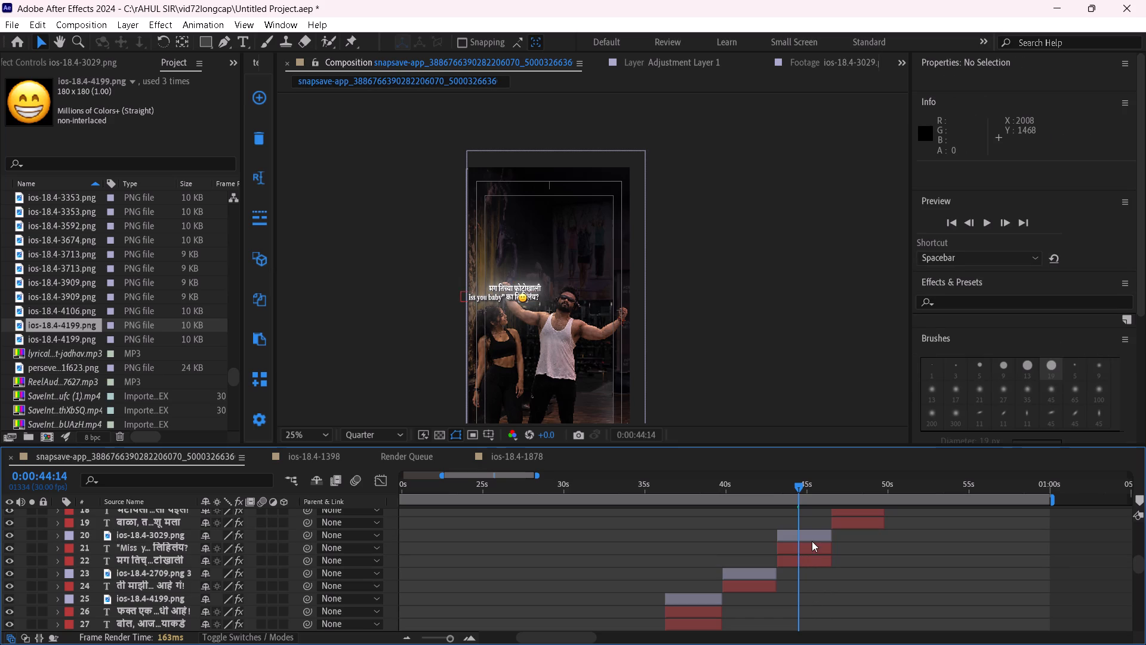
# Move the ios-18.4-3029.png emoji right, off the text and to the end of the "Miss you baby" caption line.
pyautogui.click(809, 530)
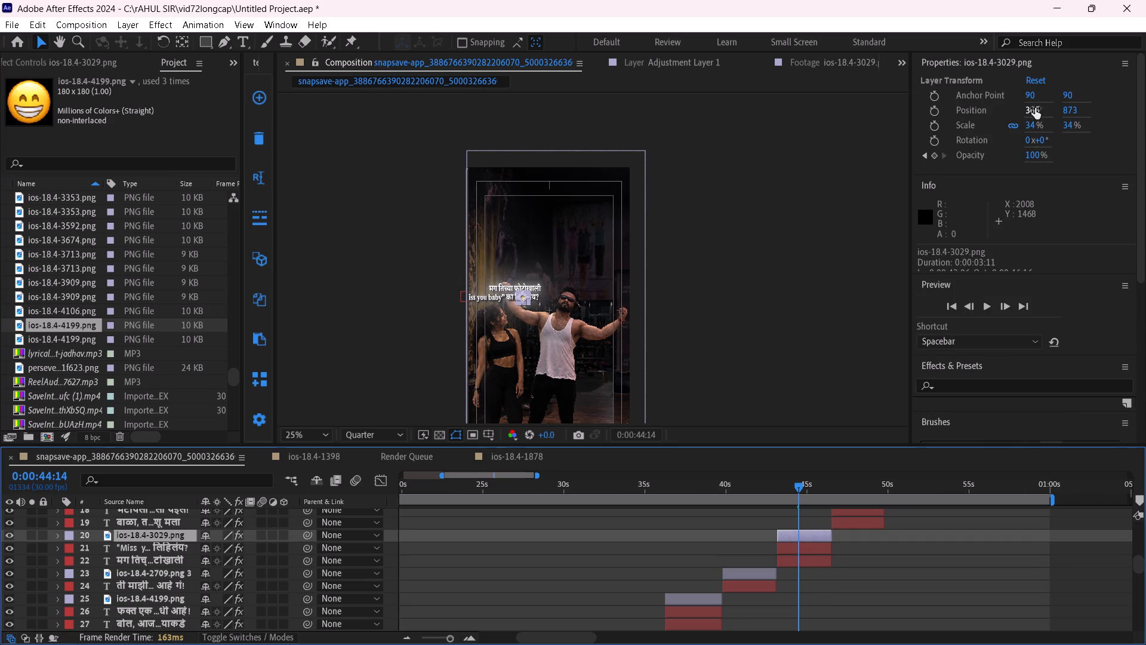
pyautogui.moveTo(1035, 108); pyautogui.dragTo(1135, 100)
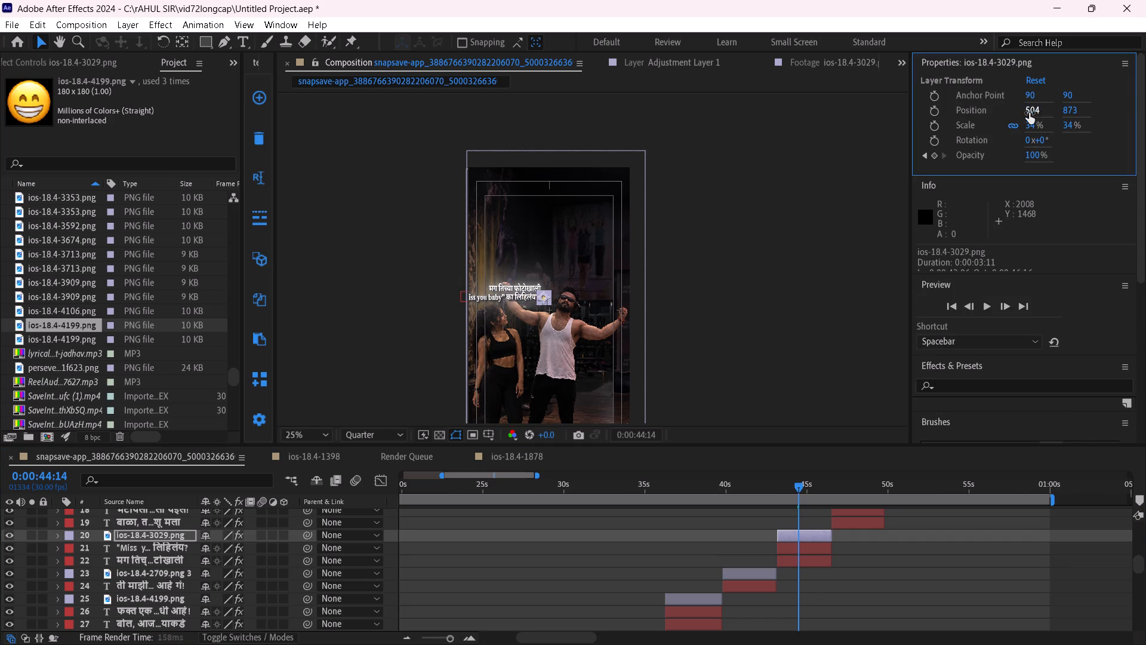
pyautogui.moveTo(1030, 110); pyautogui.dragTo(1053, 116)
# Move the "Miss you baby" caption line right to horizontal position 365 so its beginning is fully inside the frame.
pyautogui.click(815, 560)
pyautogui.click(817, 550)
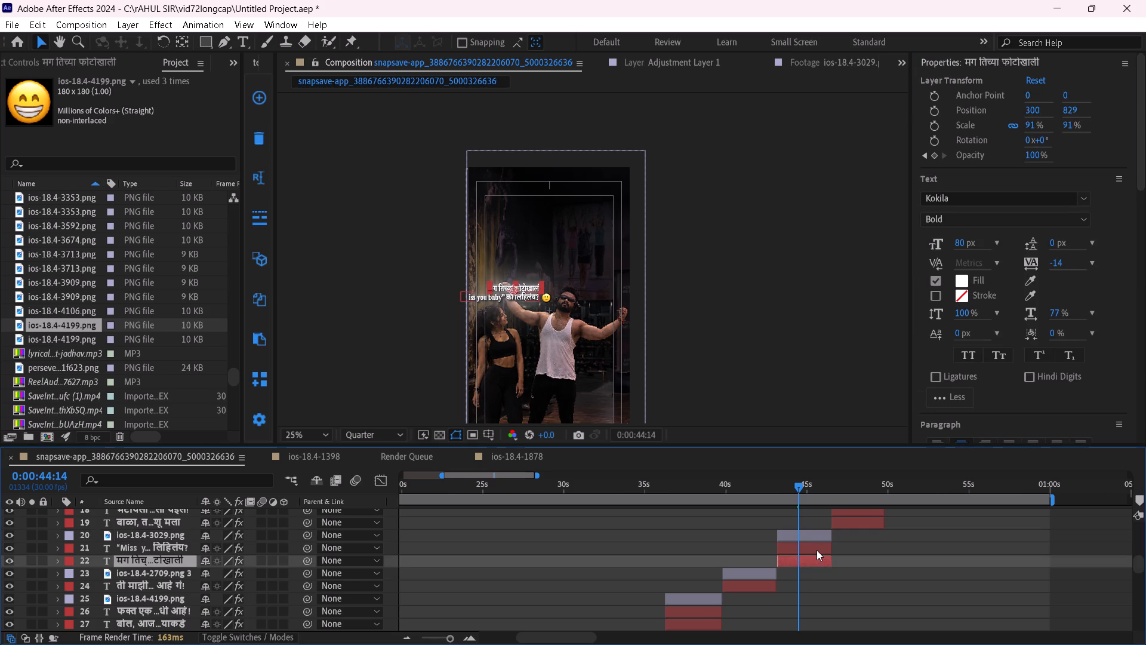
pyautogui.moveTo(1036, 116); pyautogui.dragTo(1108, 106)
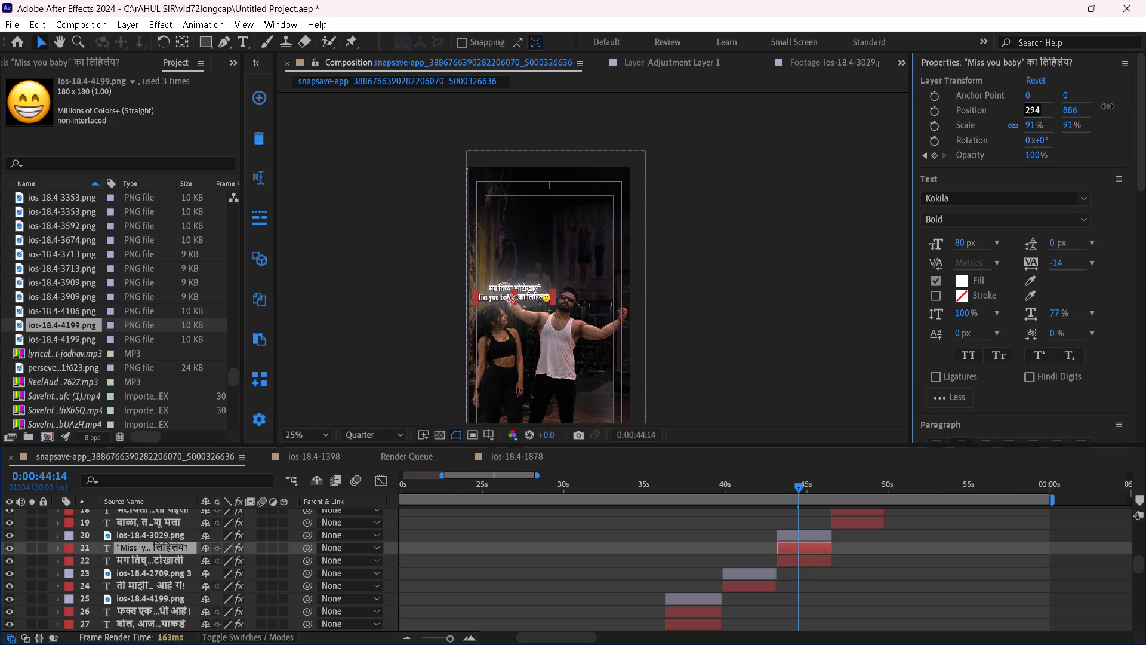
pyautogui.moveTo(1108, 106); pyautogui.dragTo(1110, 106)
pyautogui.moveTo(1031, 110); pyautogui.dragTo(1081, 114)
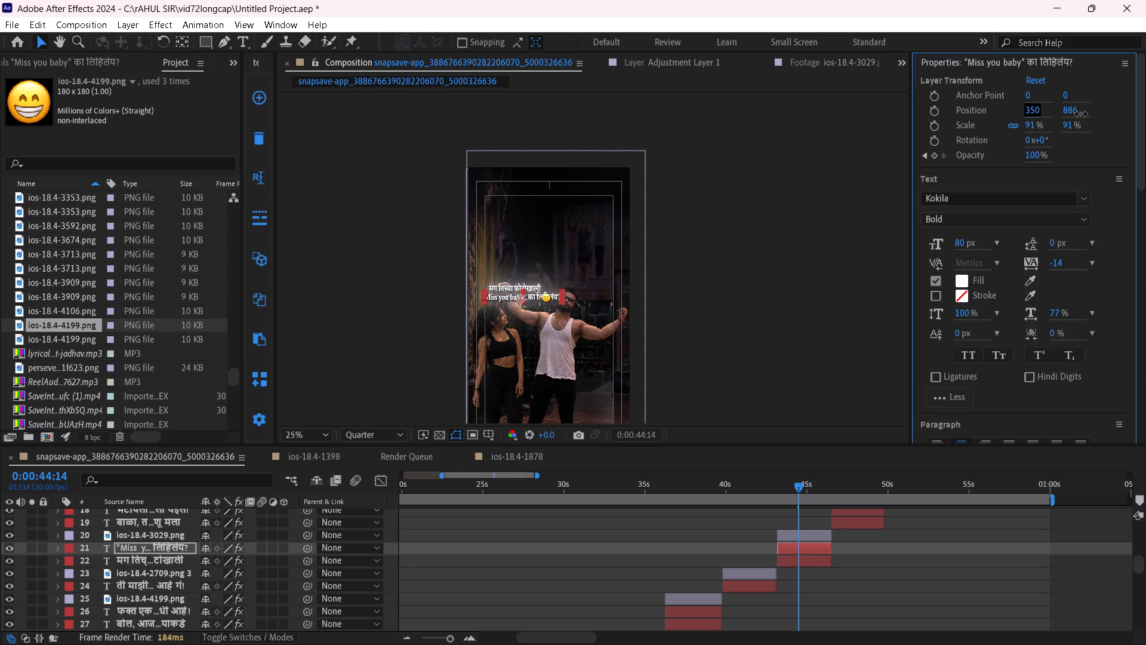
pyautogui.moveTo(1081, 114); pyautogui.dragTo(1085, 114)
# Move the ios-18.4-3029.png emoji right again, just past the question mark ending the "Miss you baby" line.
pyautogui.click(802, 535)
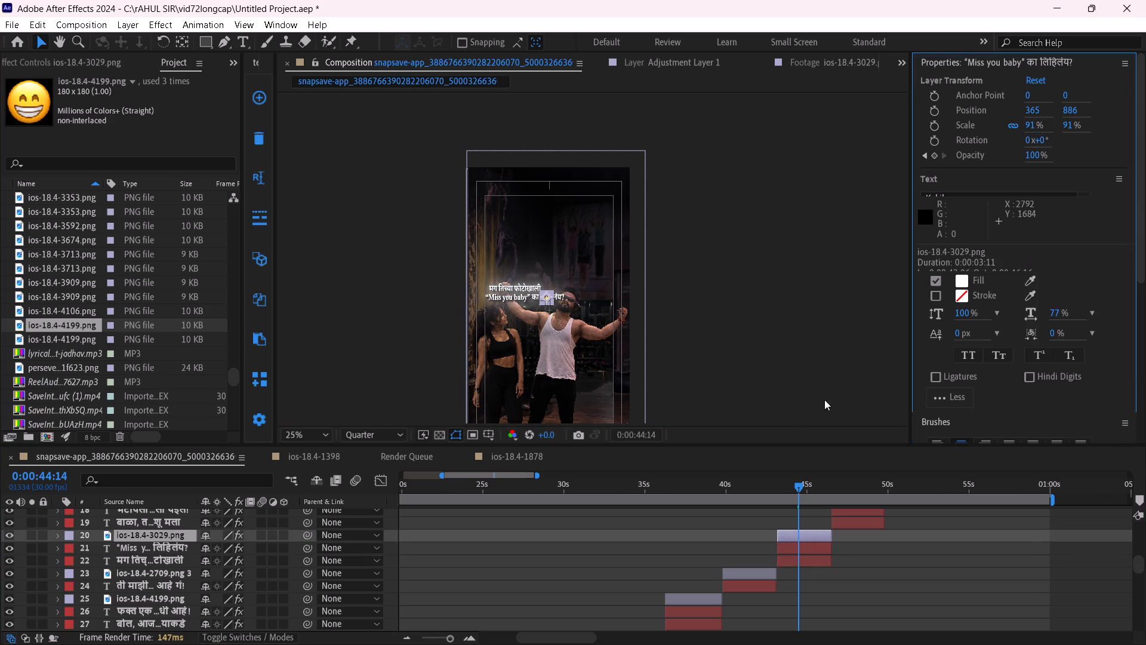
pyautogui.moveTo(1030, 116); pyautogui.dragTo(1133, 99)
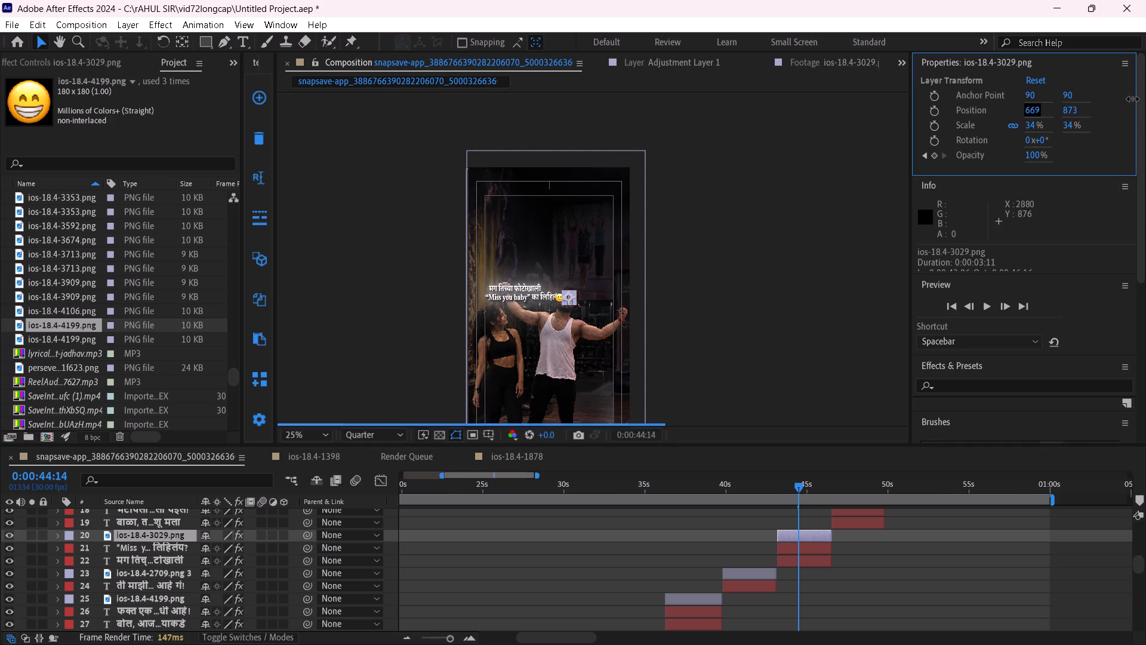
pyautogui.moveTo(1133, 99); pyautogui.dragTo(1136, 99)
pyautogui.click(1026, 111)
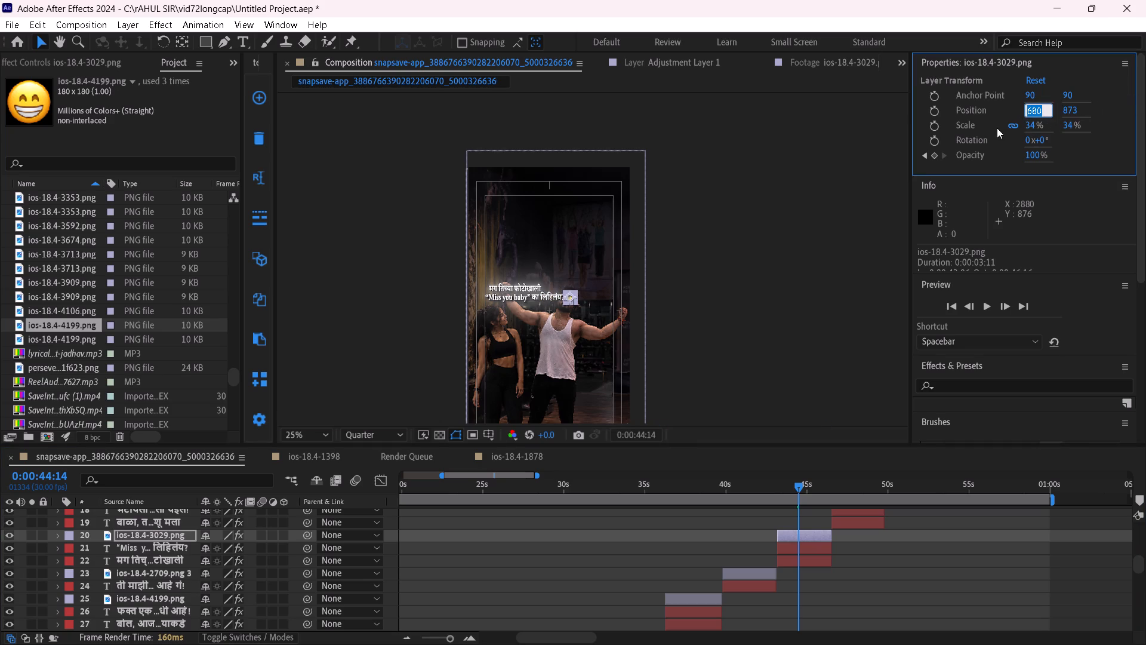
pyautogui.click(1012, 111)
pyautogui.moveTo(1036, 110); pyautogui.dragTo(1073, 109)
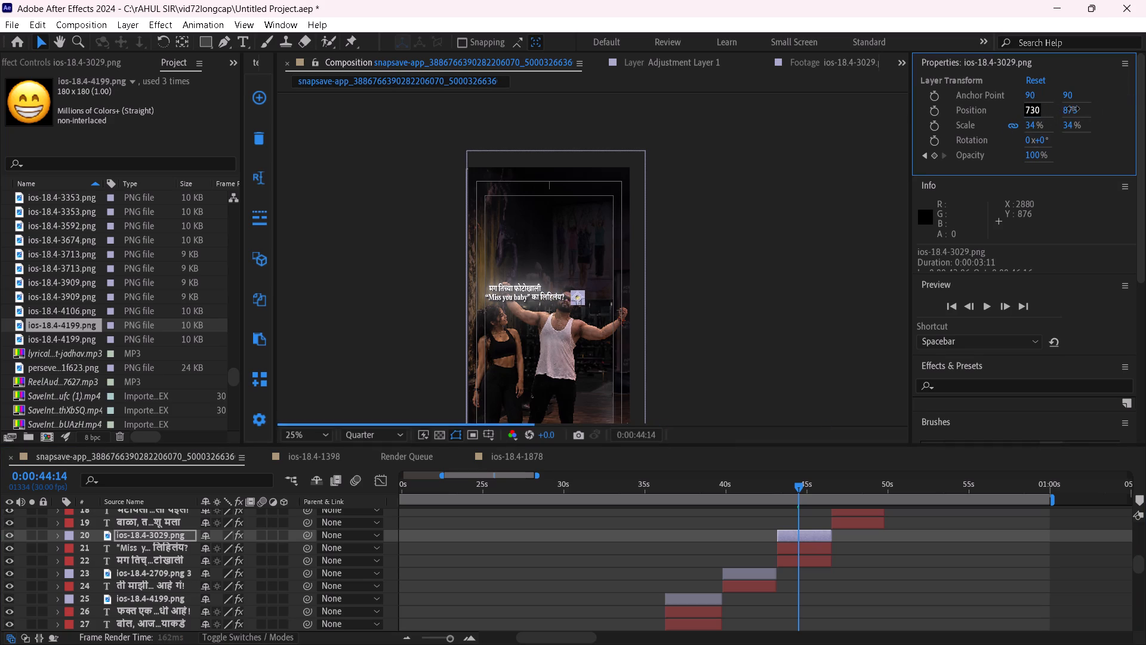
pyautogui.moveTo(1073, 109); pyautogui.dragTo(1043, 109)
pyautogui.click(734, 278)
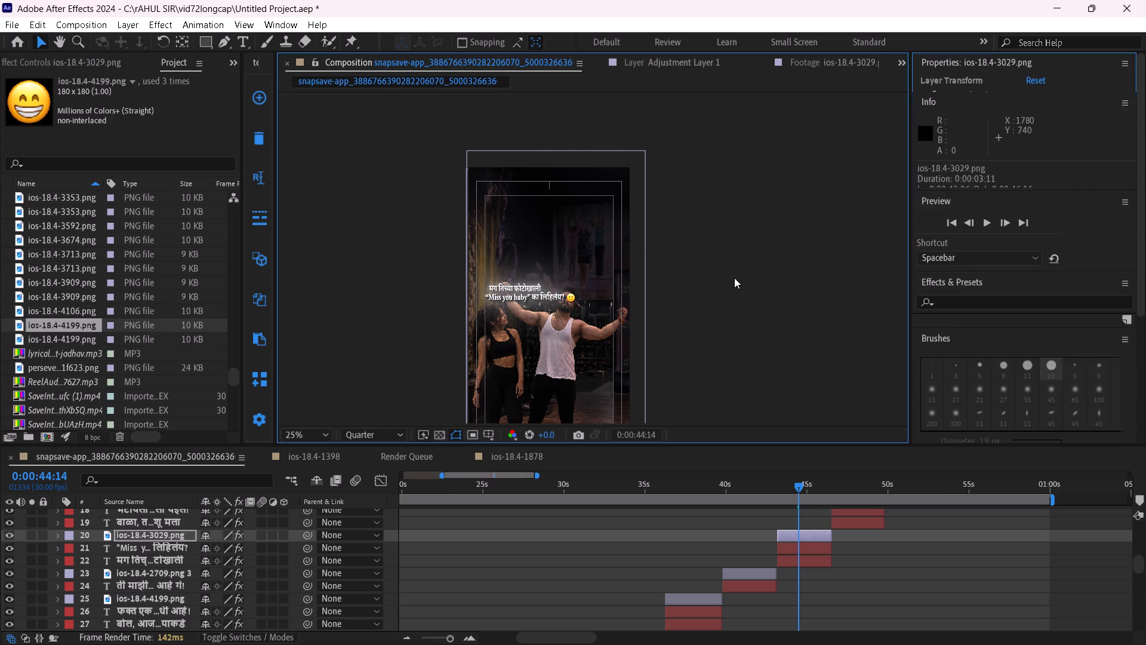
# Shift both "Miss you baby" caption lines and their emoji slightly left together, placing the emoji at 629, 877.
pyautogui.click(822, 537)
pyautogui.keyDown('shift'); pyautogui.click(815, 567); pyautogui.keyUp('shift')
pyautogui.keyDown('shift'); pyautogui.click(815, 557); pyautogui.keyUp('shift')
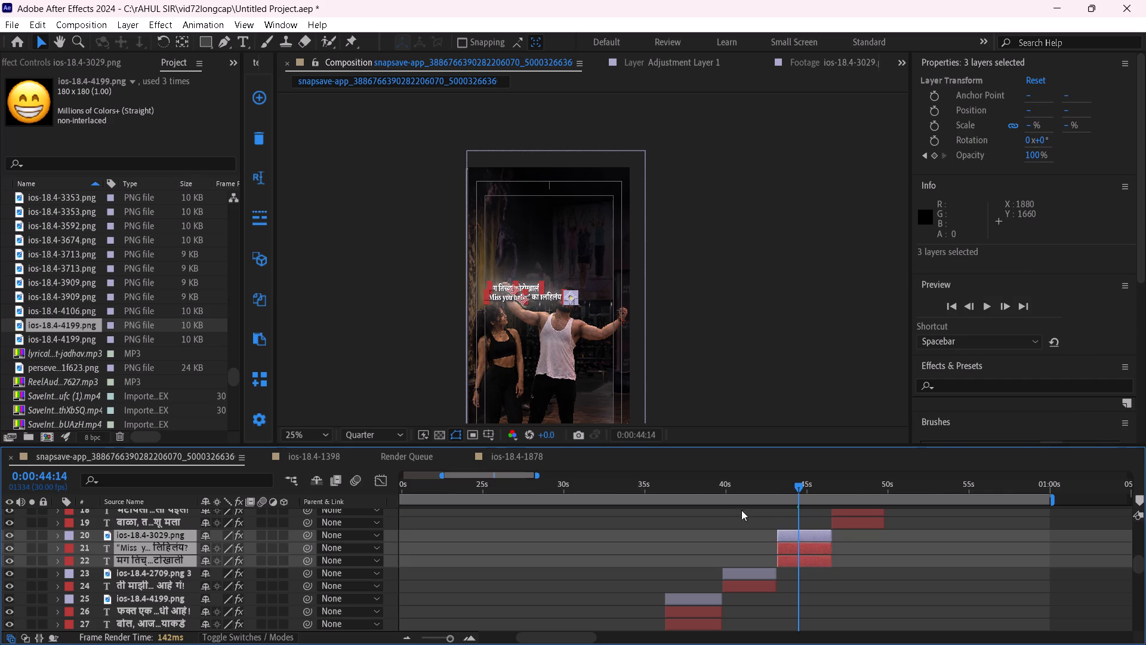
pyautogui.moveTo(539, 297); pyautogui.dragTo(531, 297)
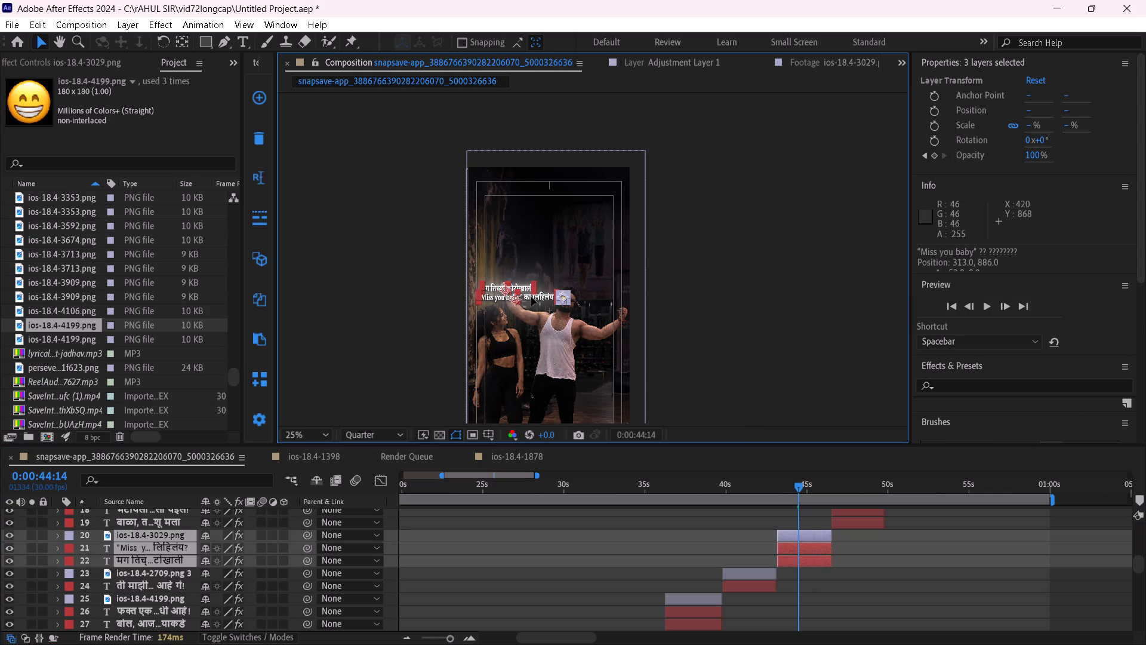
pyautogui.moveTo(531, 297); pyautogui.dragTo(531, 297)
pyautogui.click(758, 301)
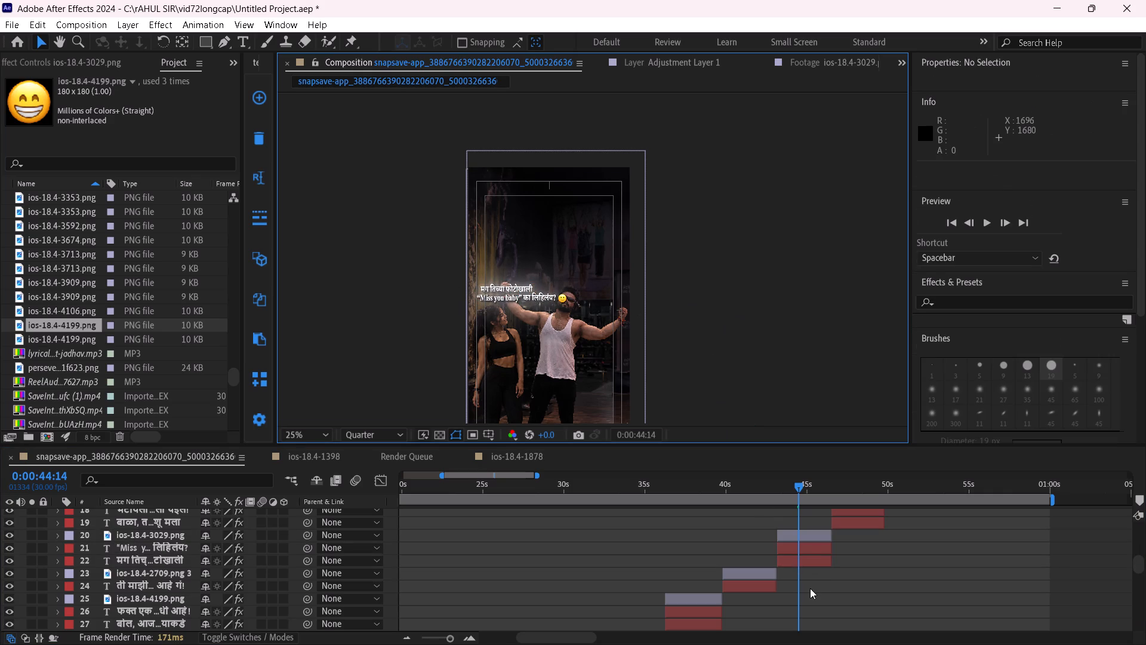
# Set the ios-18.4-3029.png emoji's horizontal position to 616, closer to the end of the caption.
pyautogui.click(809, 534)
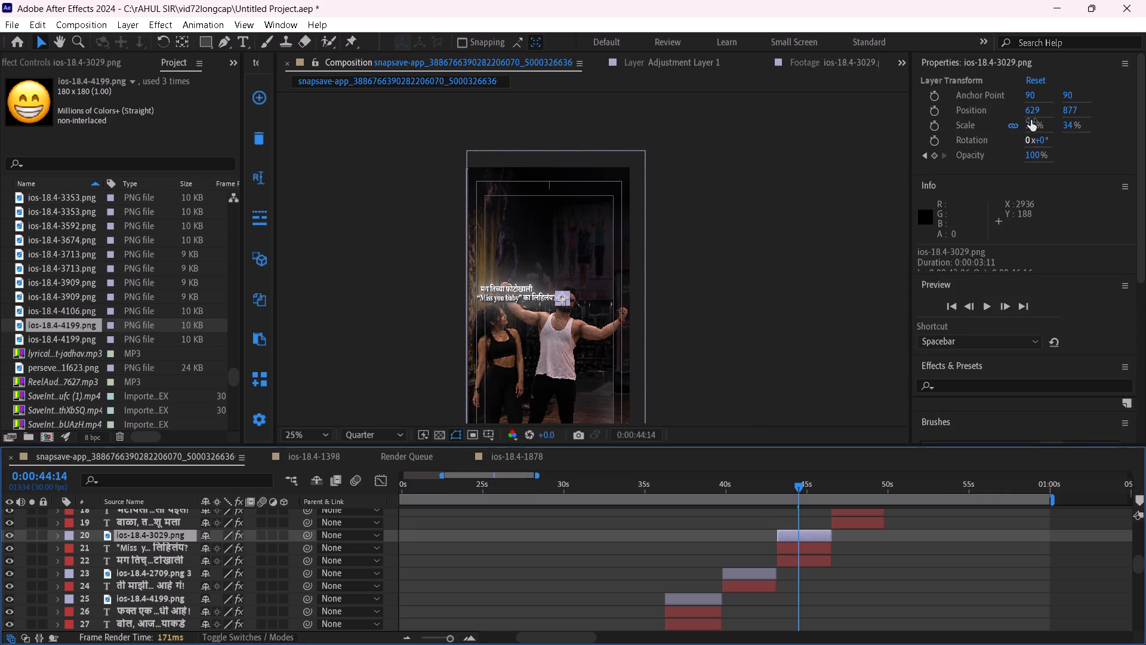
pyautogui.moveTo(1032, 113); pyautogui.dragTo(1018, 112)
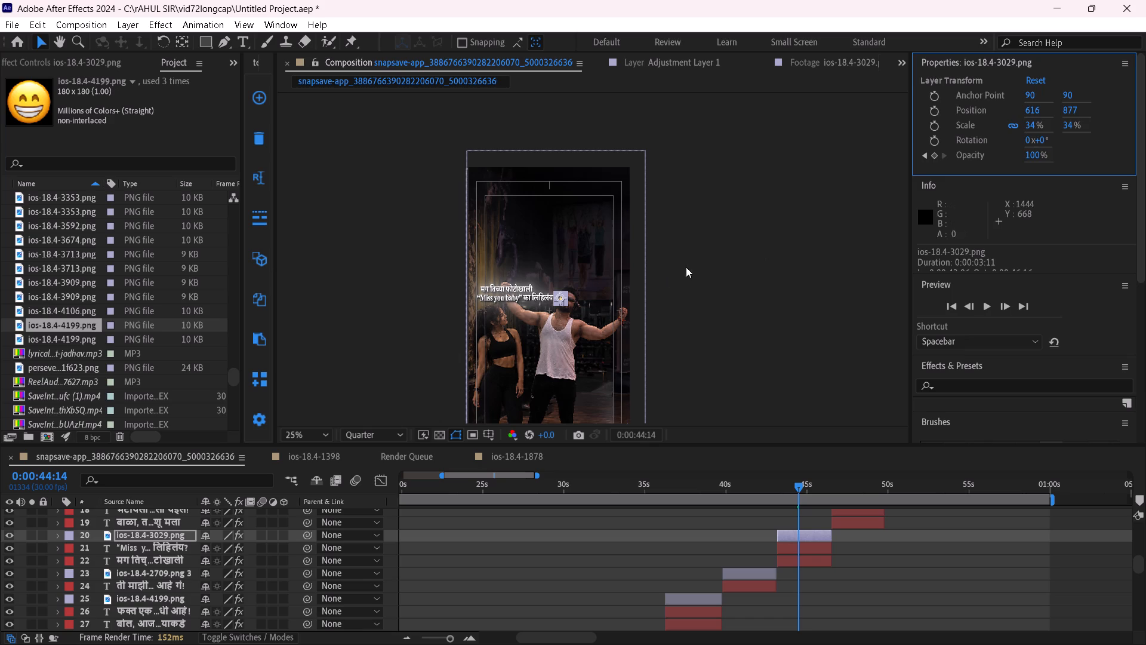
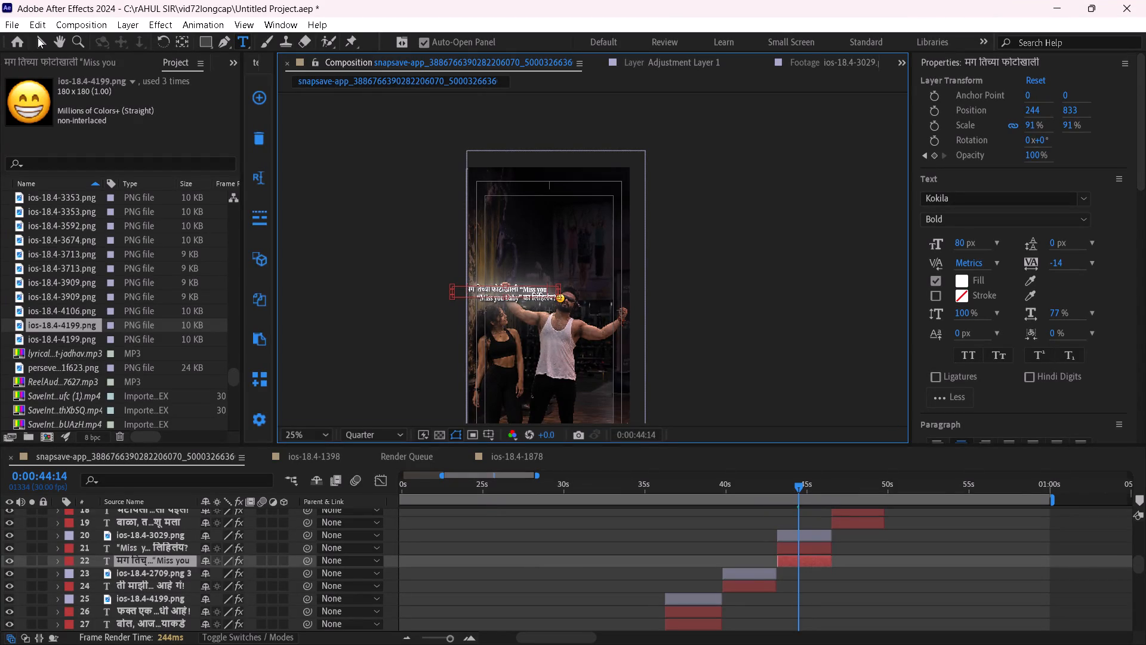
# Delete the opening quote and "Miss you" from the lower caption line so it starts at baby".
pyautogui.click(35, 39)
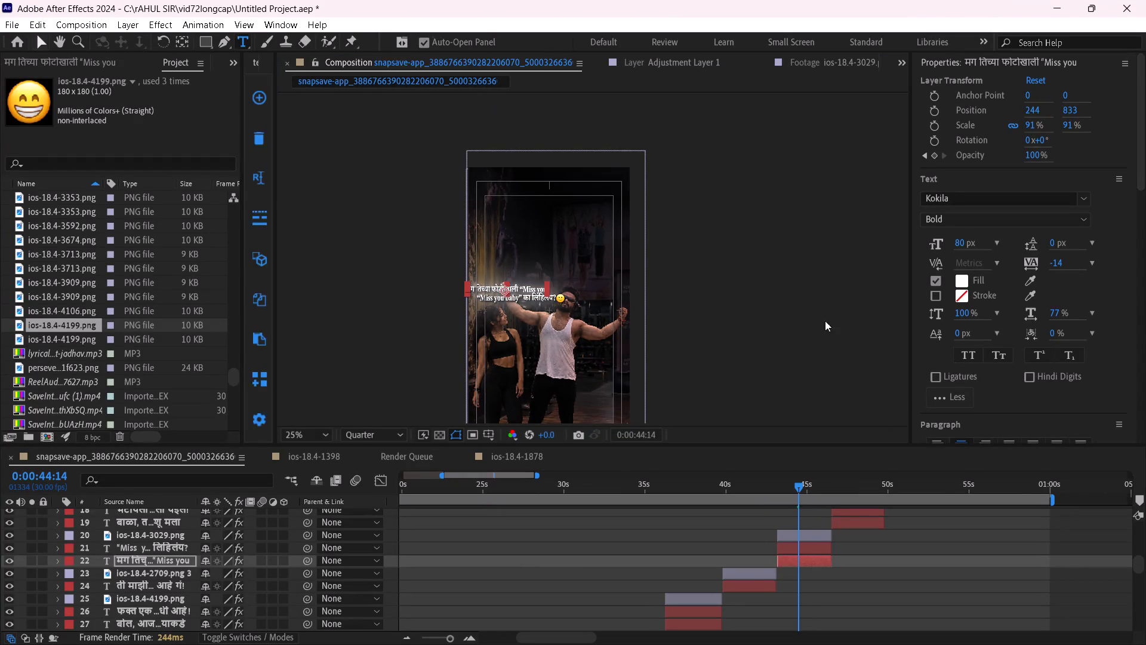
pyautogui.click(812, 545)
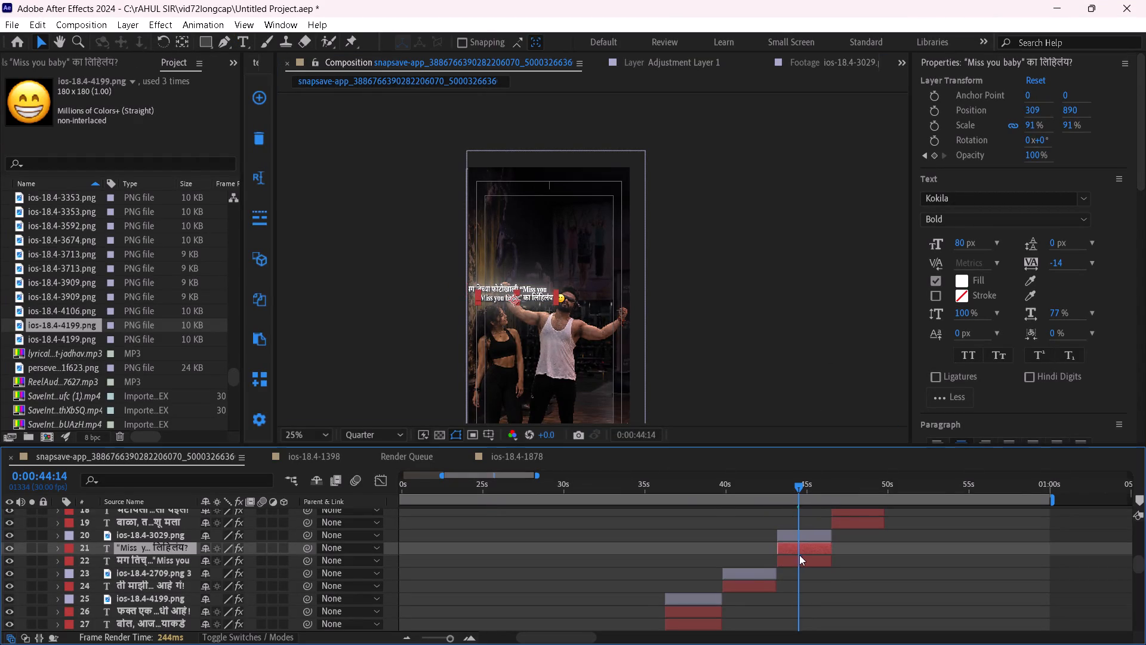
pyautogui.doubleClick(801, 550)
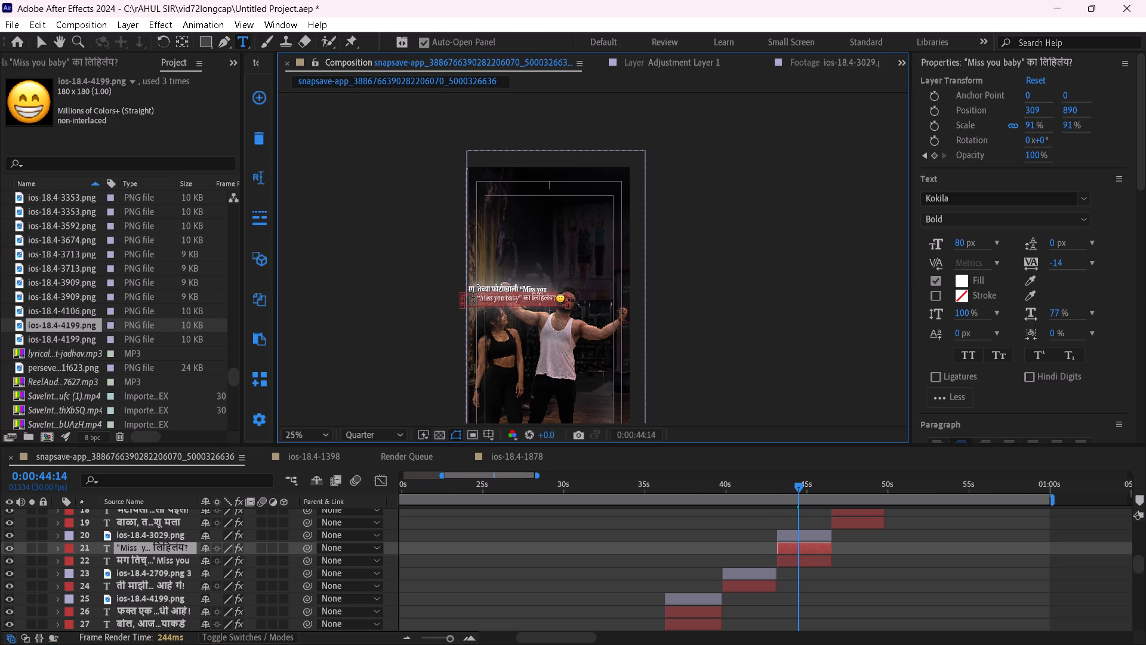
pyautogui.moveTo(472, 298); pyautogui.dragTo(507, 308)
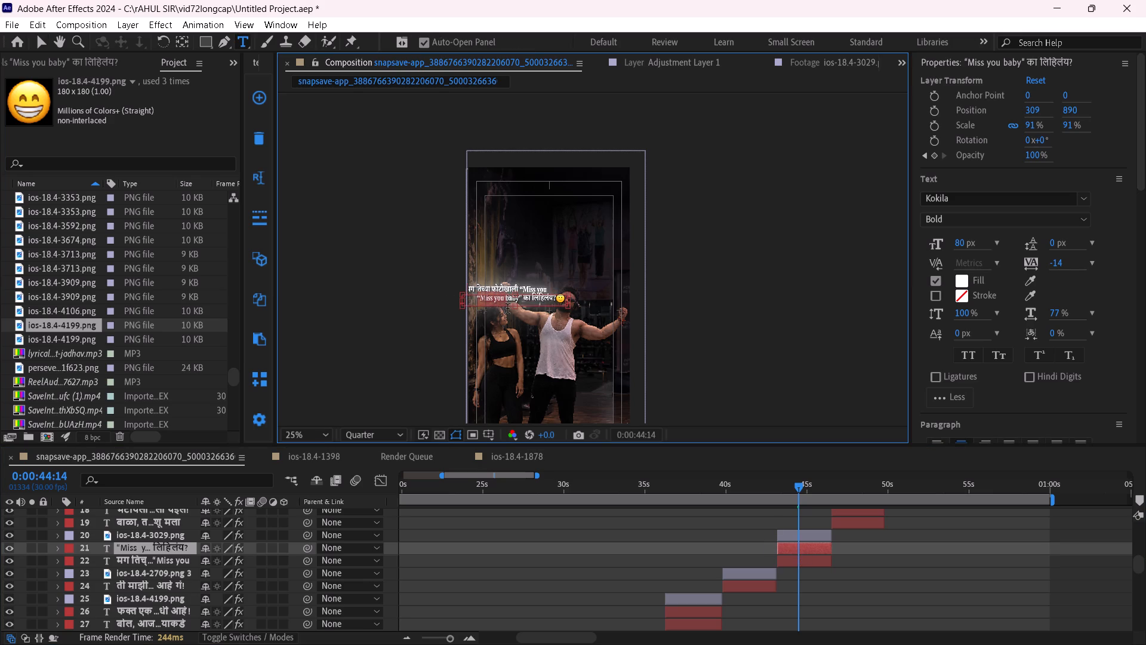
pyautogui.click(504, 301)
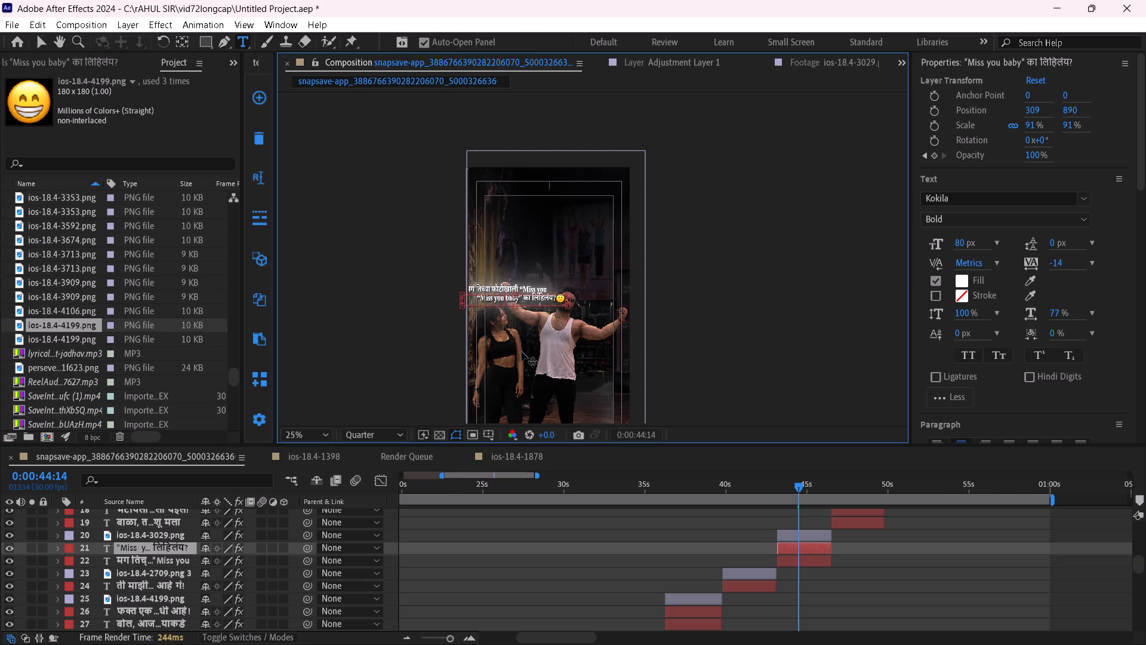
pyautogui.press('BackSpace')
pyautogui.press('BackSpace')
pyautogui.press('BackSpace')
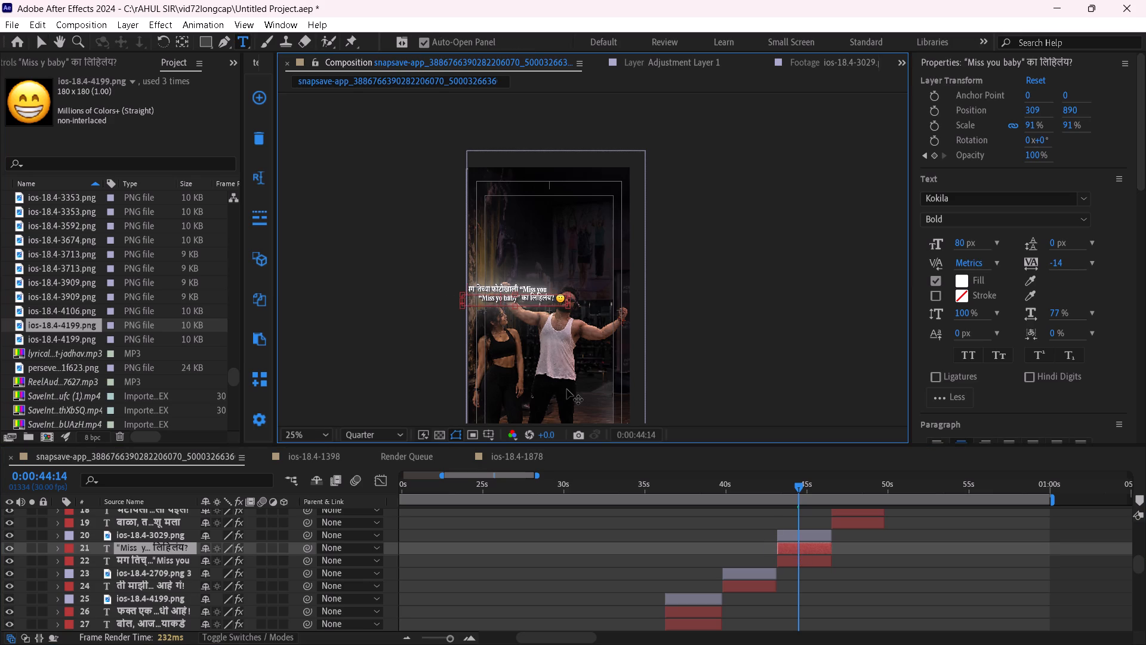
pyautogui.press('BackSpace')
pyautogui.press('BackSpace')
pyautogui.press('BackSpace')
pyautogui.press('BackSpace')
pyautogui.press('BackSpace')
pyautogui.press('BackSpace')
pyautogui.press('BackSpace')
pyautogui.press('BackSpace')
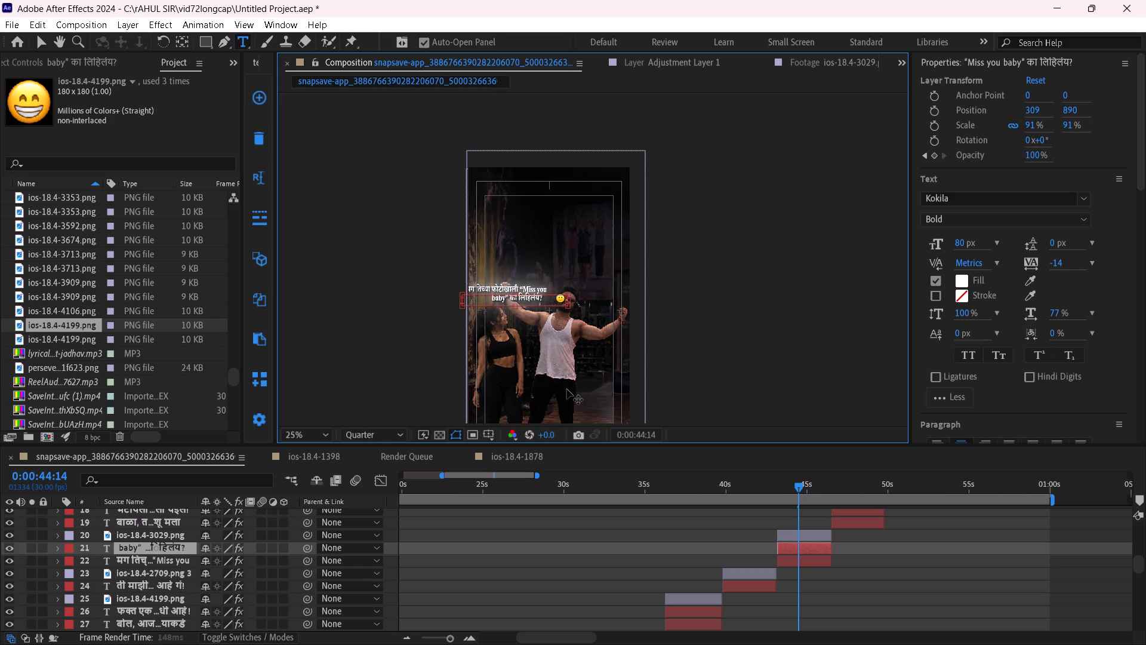
pyautogui.click(40, 46)
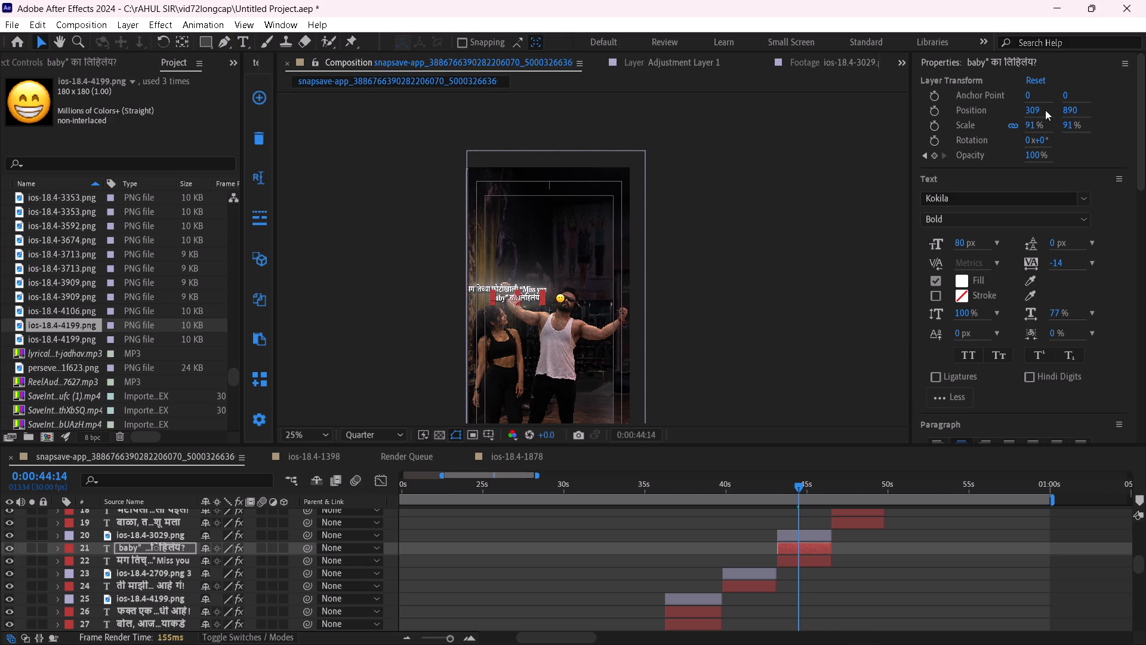
# Set the ios-18.4-3029.png emoji's horizontal position to 531, near the end of the shortened caption line.
pyautogui.click(811, 535)
pyautogui.moveTo(1032, 108); pyautogui.dragTo(1031, 107)
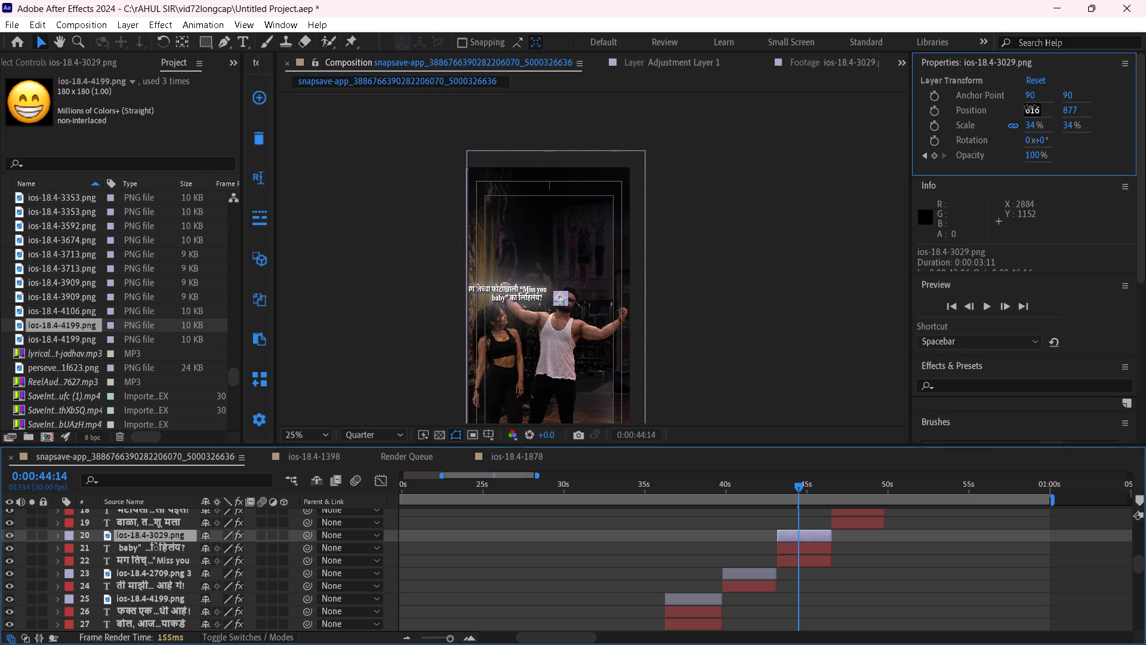
pyautogui.moveTo(1031, 107); pyautogui.dragTo(965, 108)
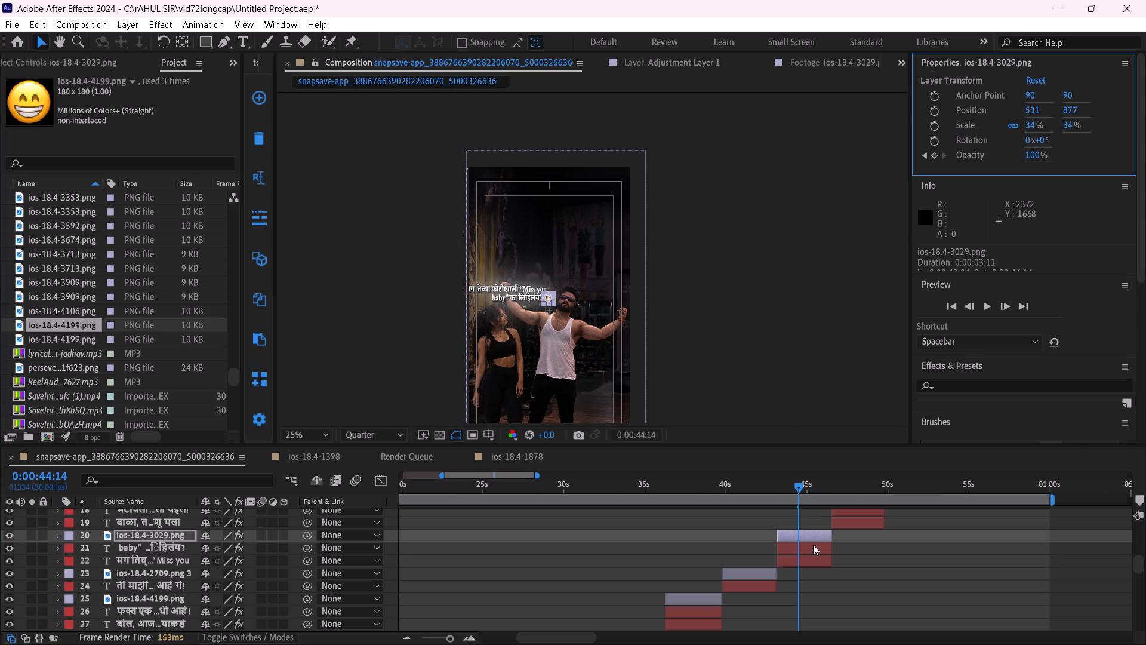
# Shift the baby" caption line and its ios-18.4-3029.png emoji left together by about 80 px.
pyautogui.keyDown('shift'); pyautogui.click(821, 549); pyautogui.keyUp('shift')
pyautogui.moveTo(1026, 110); pyautogui.dragTo(1025, 110)
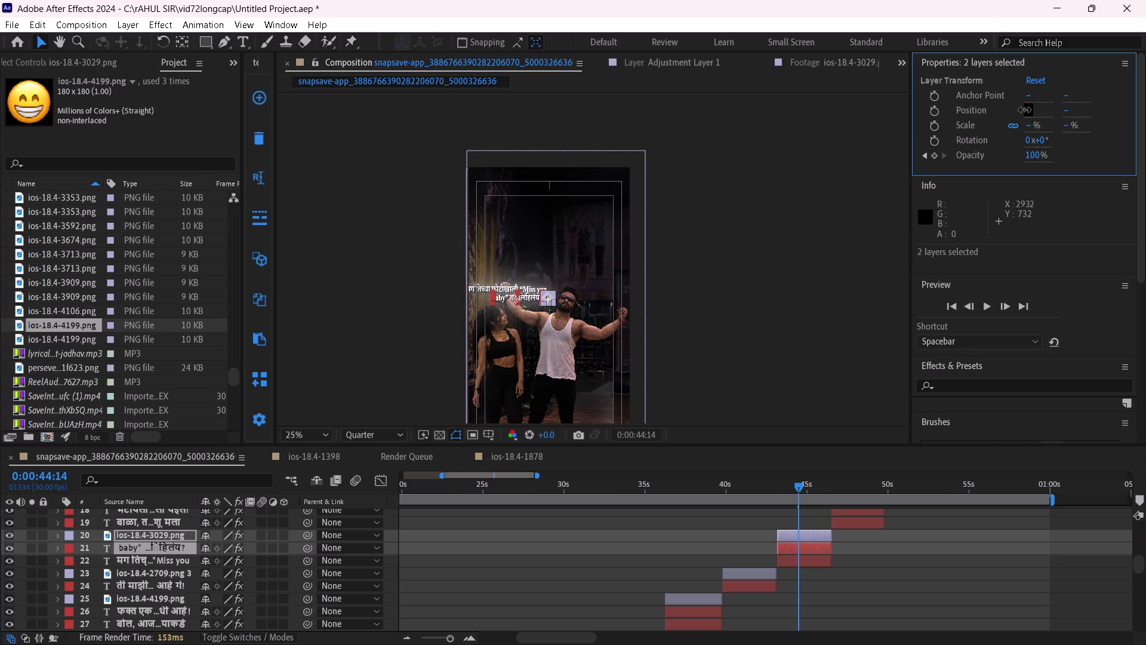
pyautogui.moveTo(1025, 110); pyautogui.dragTo(963, 110)
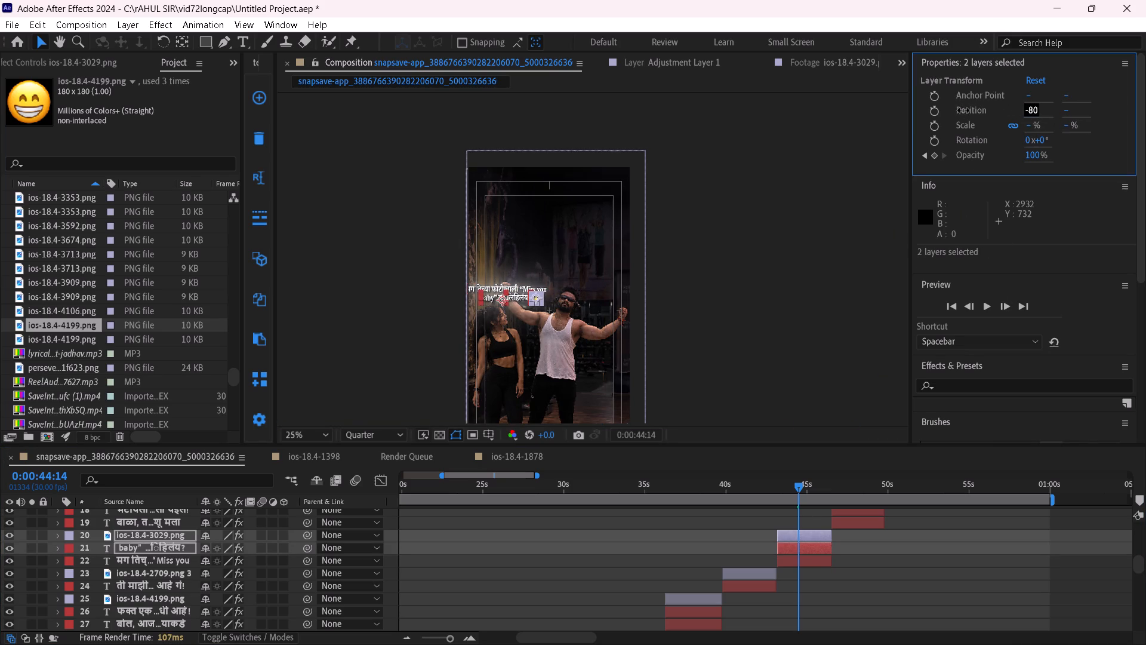
pyautogui.moveTo(963, 110); pyautogui.dragTo(962, 112)
pyautogui.click(682, 306)
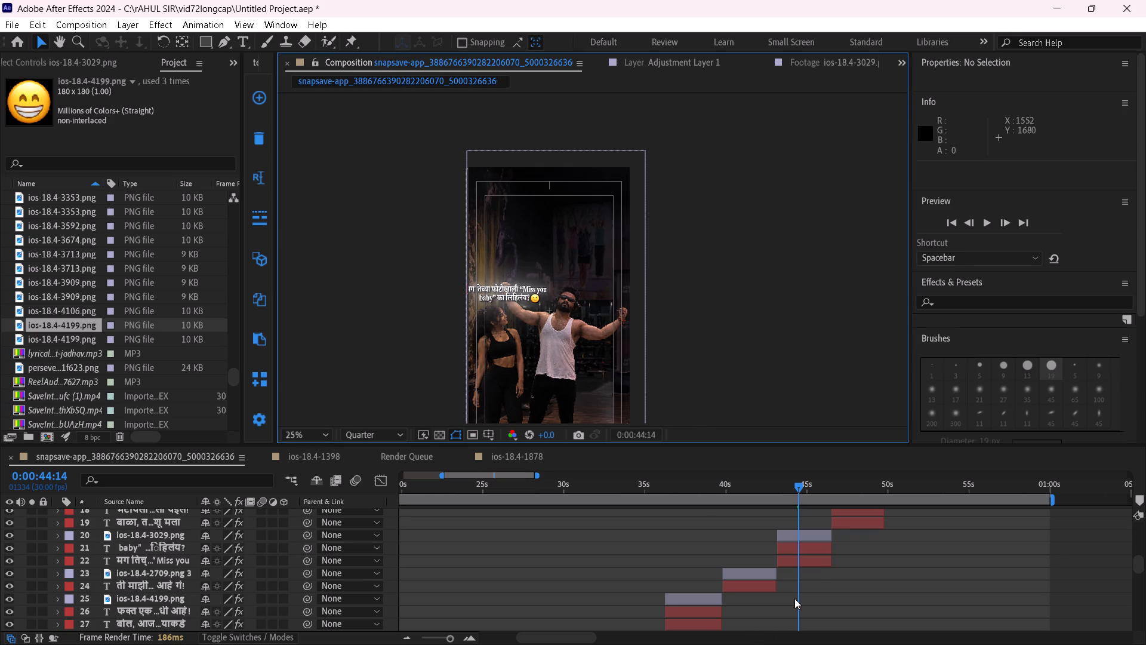
# Move the upper caption line ending in "Miss you" right to horizontal position 326, aligning its start with the lower line.
pyautogui.click(815, 561)
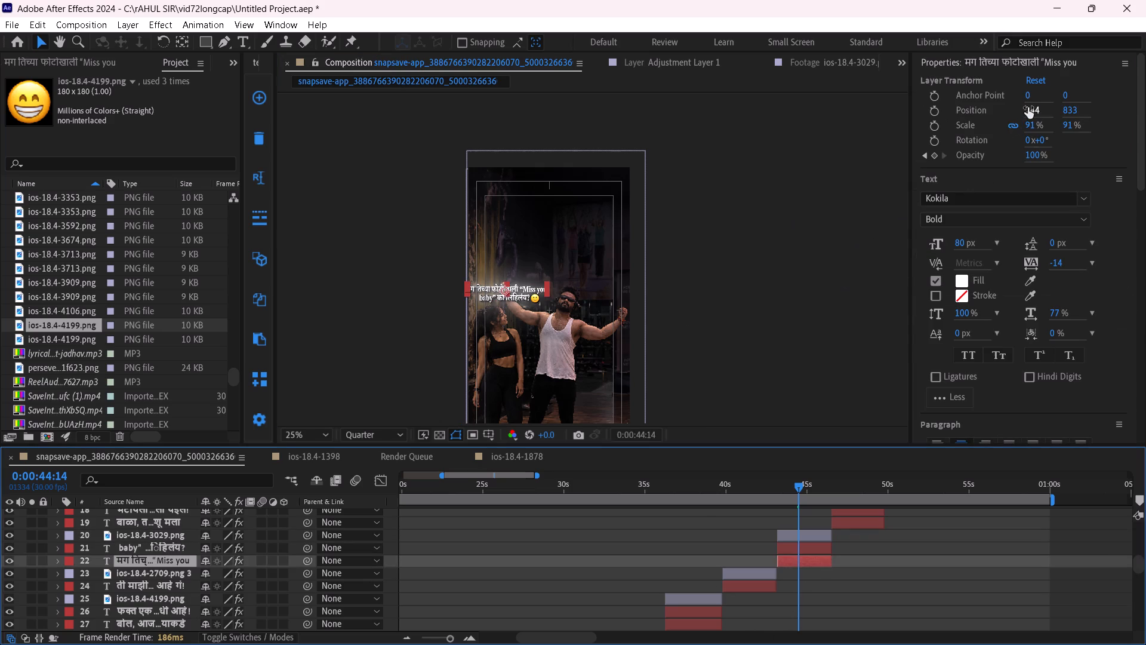
pyautogui.moveTo(1029, 107); pyautogui.dragTo(1108, 98)
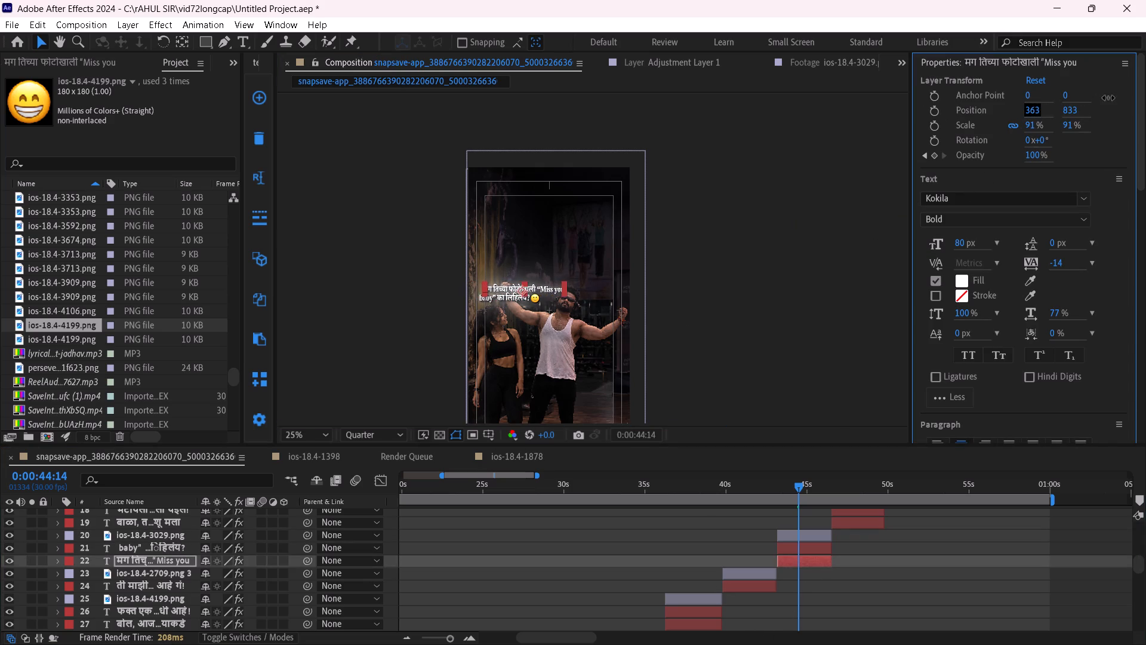
pyautogui.moveTo(1108, 98); pyautogui.dragTo(1085, 99)
pyautogui.click(797, 288)
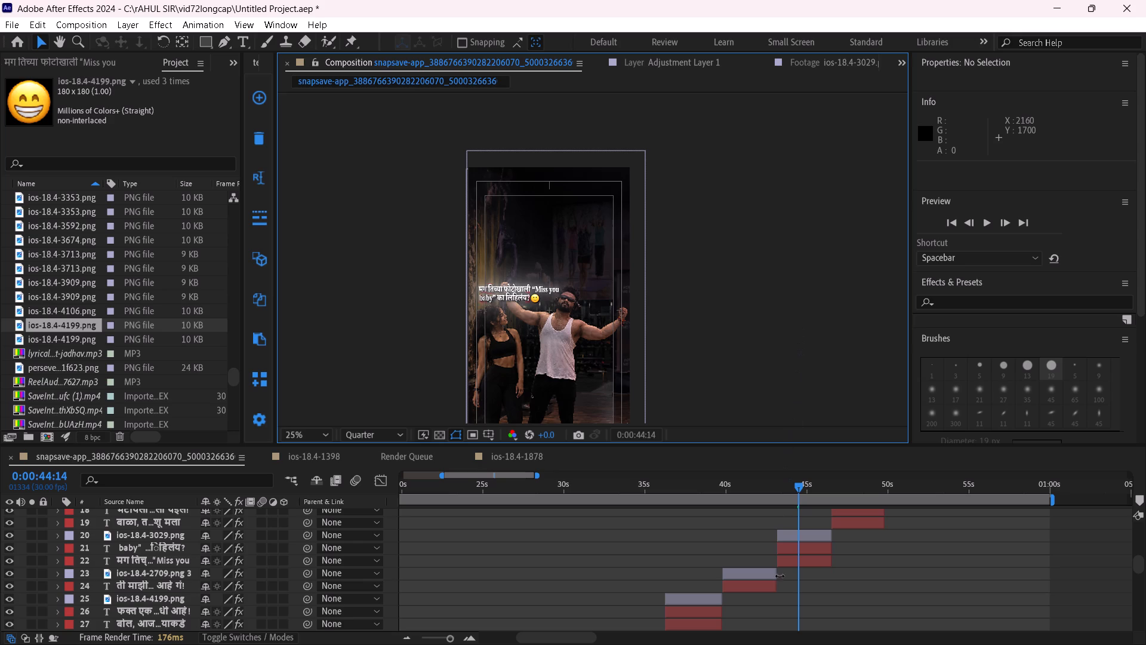
# Raise the upper caption line slightly to a vertical position of about 825, widening the gap above the lower line.
pyautogui.click(807, 561)
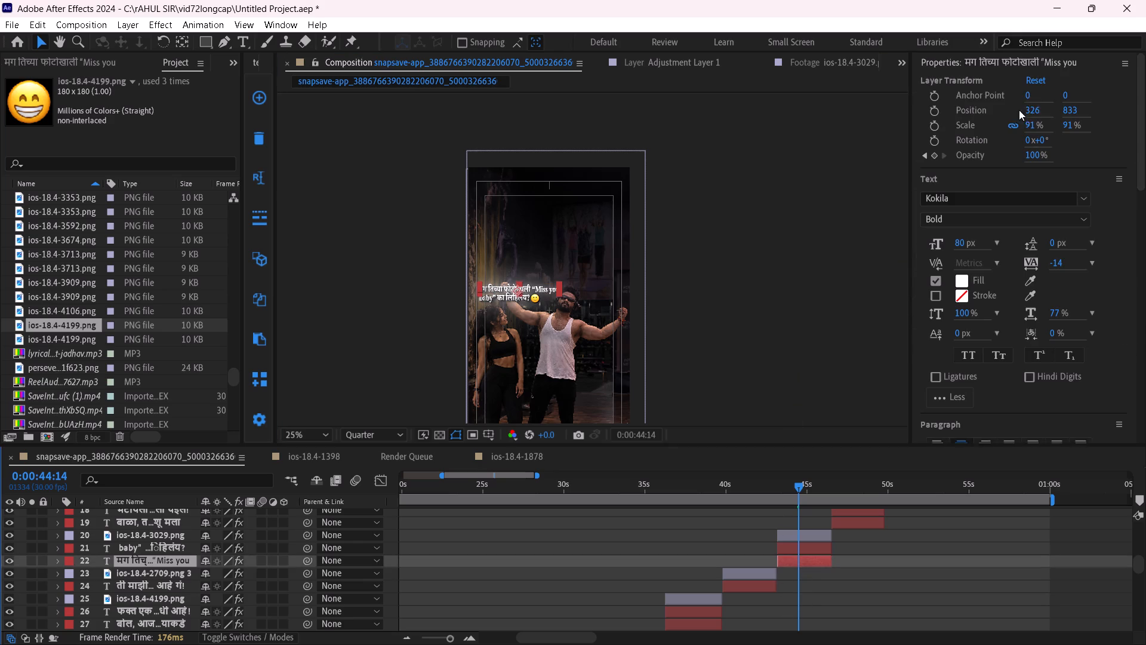
pyautogui.moveTo(1067, 109); pyautogui.dragTo(1058, 110)
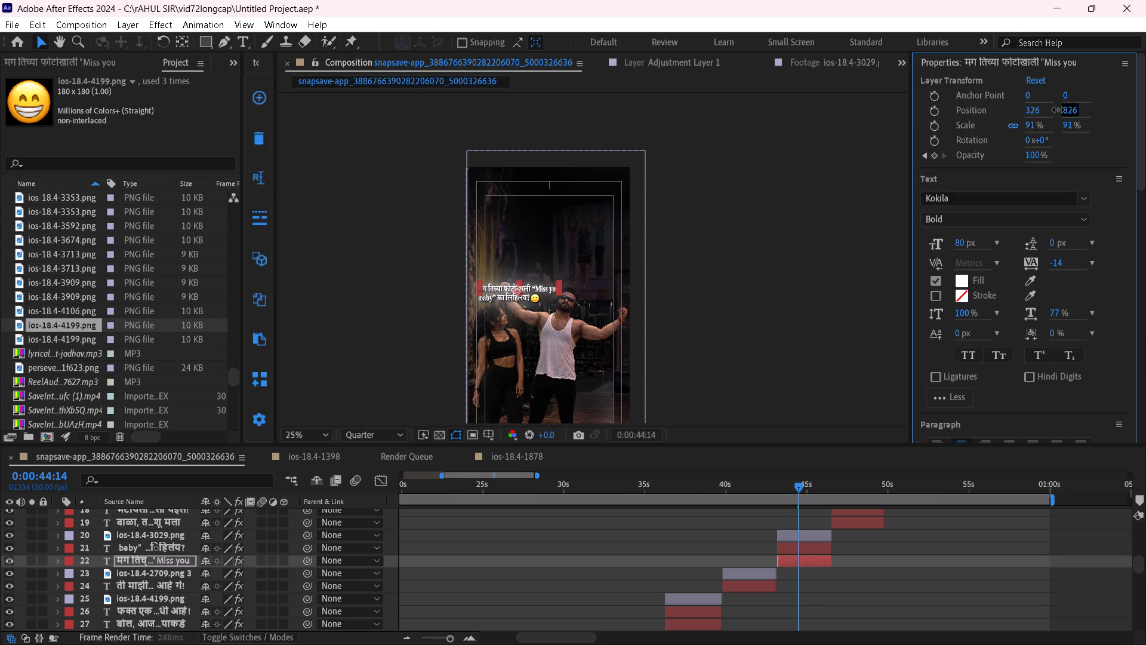
pyautogui.moveTo(1058, 110); pyautogui.dragTo(1052, 108)
pyautogui.click(804, 287)
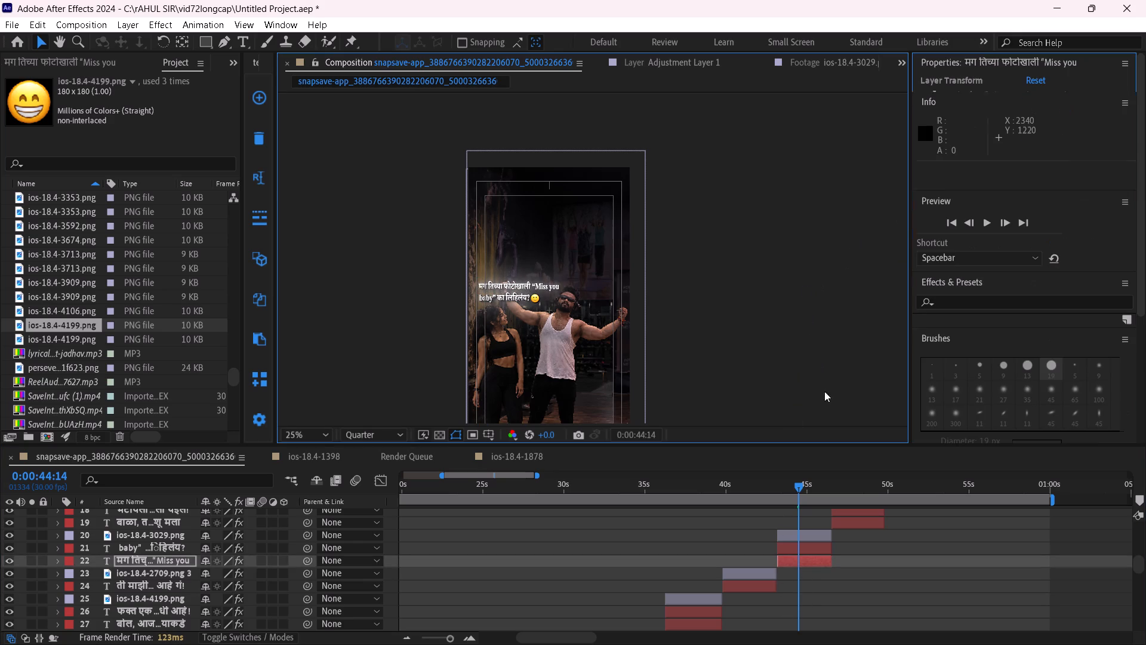
pyautogui.click(809, 564)
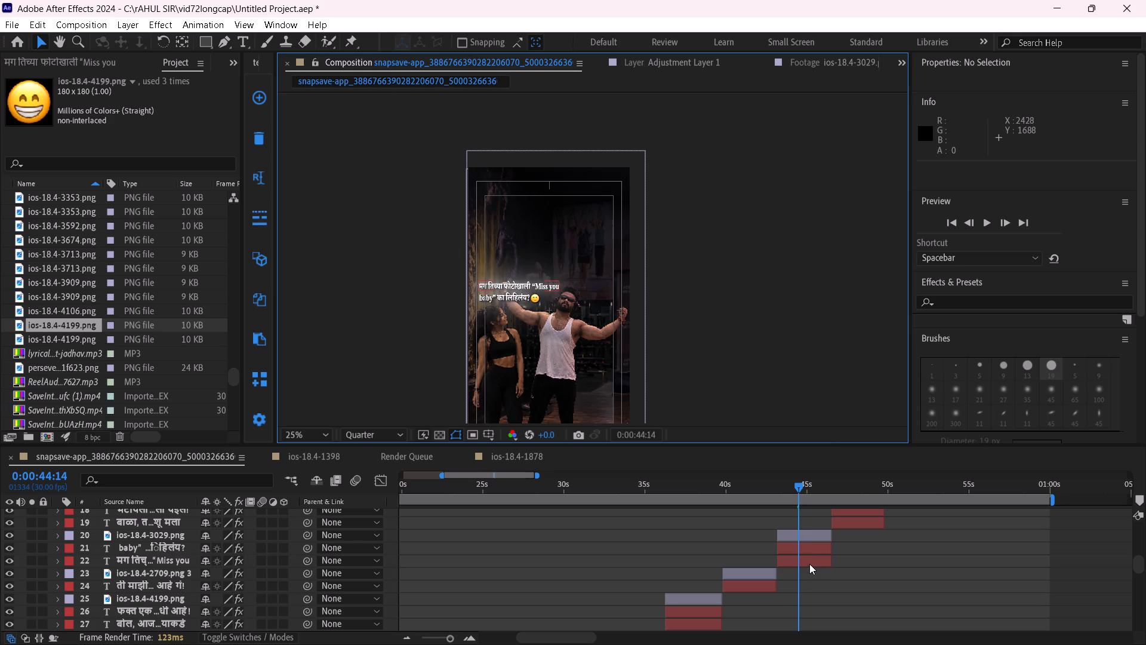
pyautogui.moveTo(1074, 111); pyautogui.dragTo(1089, 111)
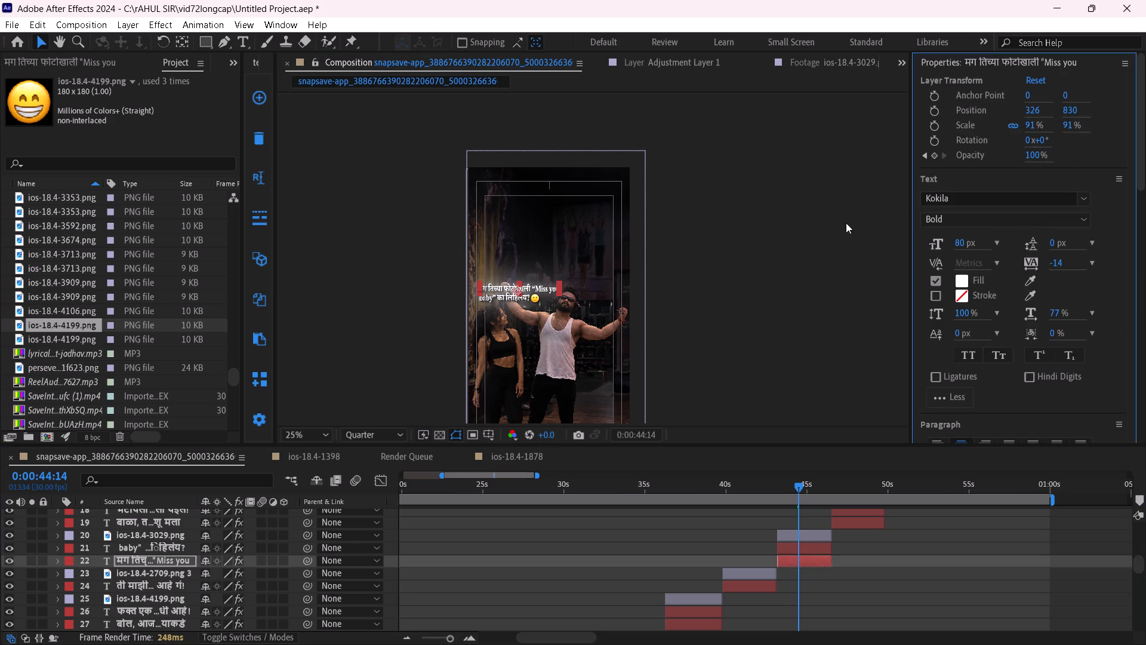
pyautogui.moveTo(1071, 110); pyautogui.dragTo(1063, 111)
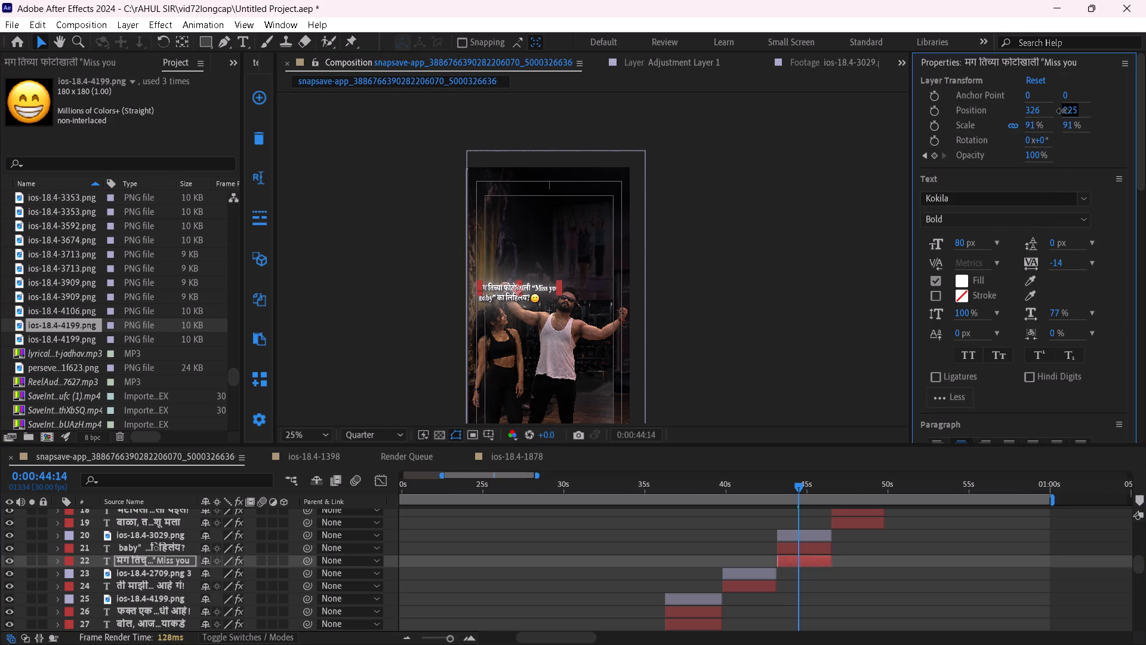
pyautogui.moveTo(1063, 111); pyautogui.dragTo(1061, 111)
pyautogui.click(730, 306)
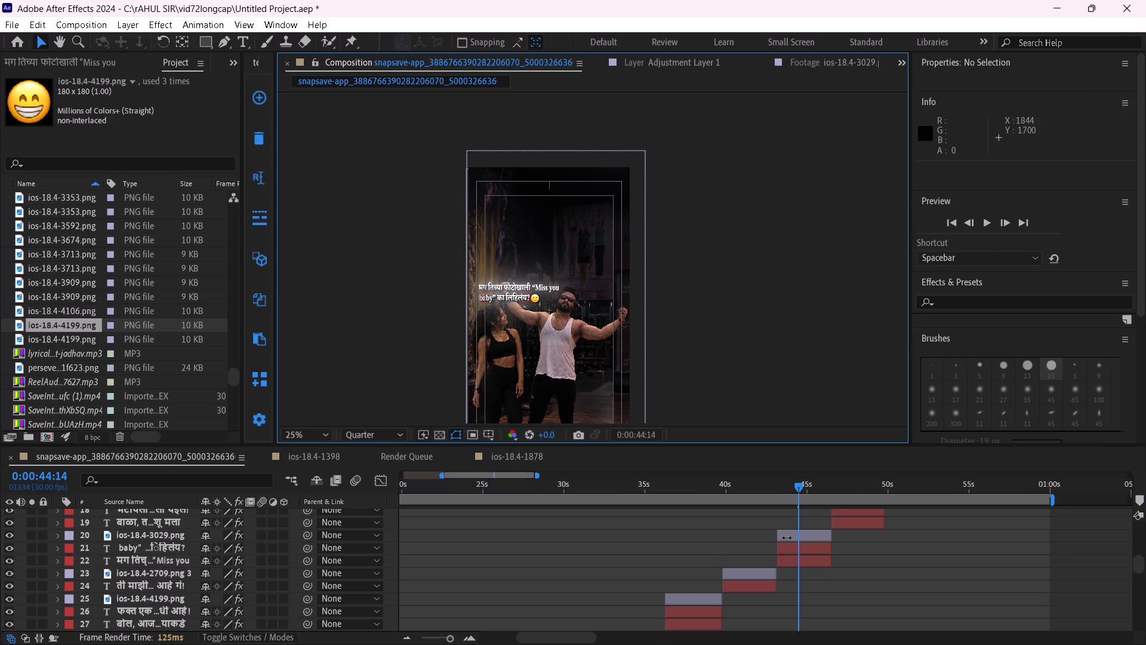
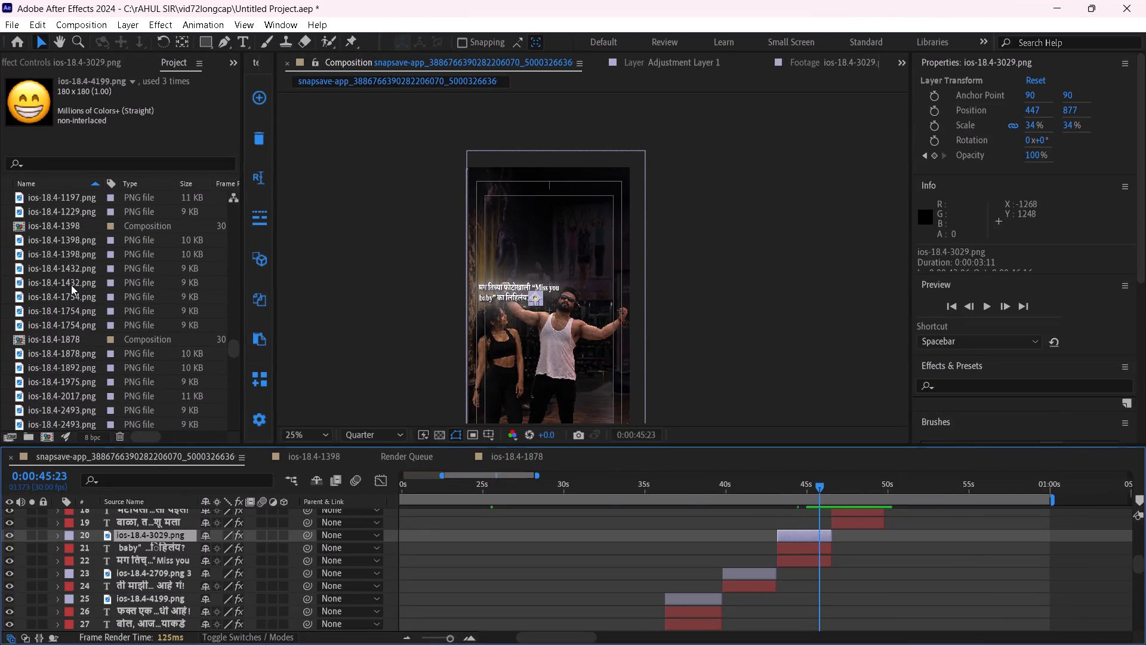
# Replace the ios-18.4-3029.png emoji beside the baby" caption line with the angry-face ios-18.4-1398.png.
pyautogui.click(54, 246)
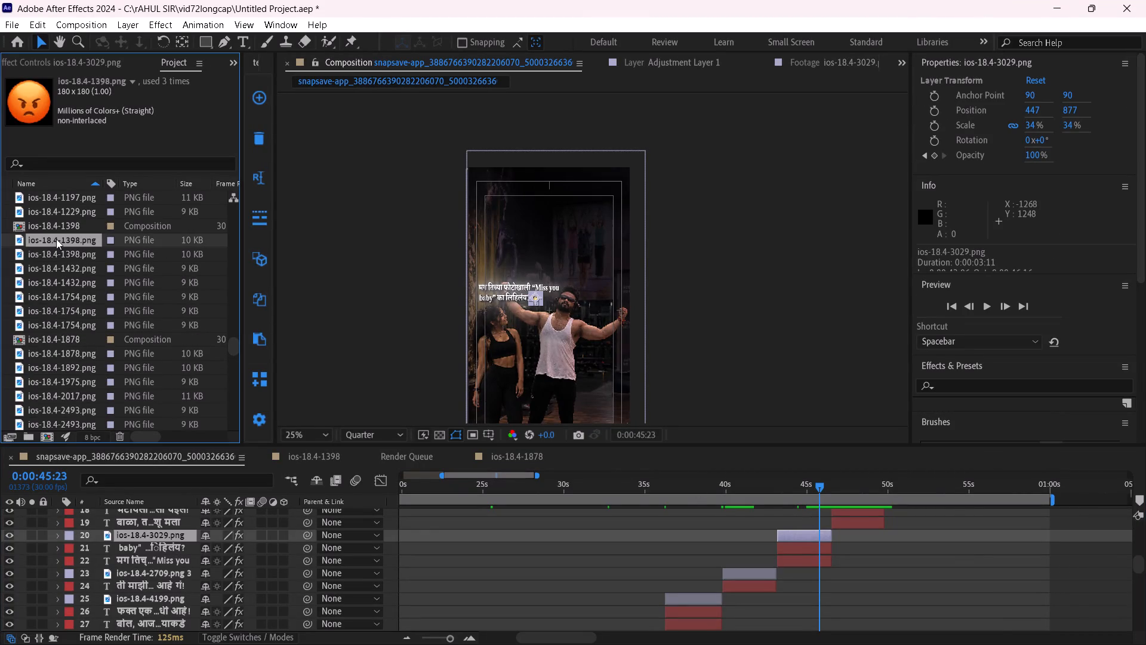
pyautogui.keyDown('alt'); pyautogui.moveTo(56, 239); pyautogui.dragTo(778, 532); pyautogui.keyUp('alt')
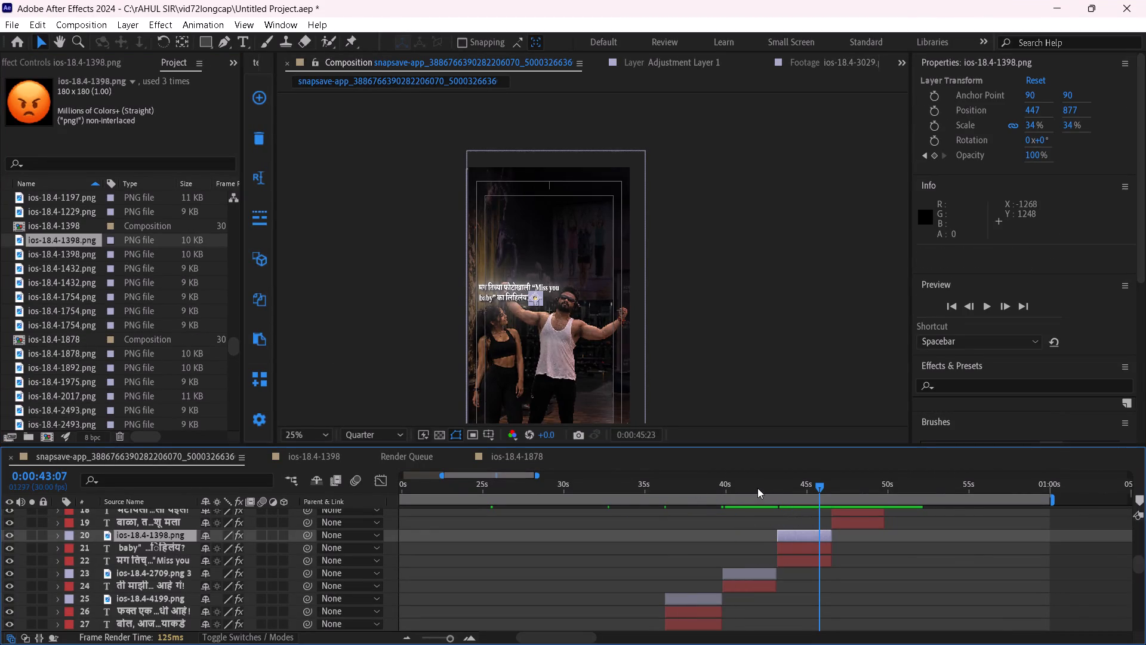
# Replace the ios-18.4-2709.png 3 emoji of the caption around 40 s with the laughing emoji cry.png.
pyautogui.moveTo(757, 487); pyautogui.dragTo(741, 483)
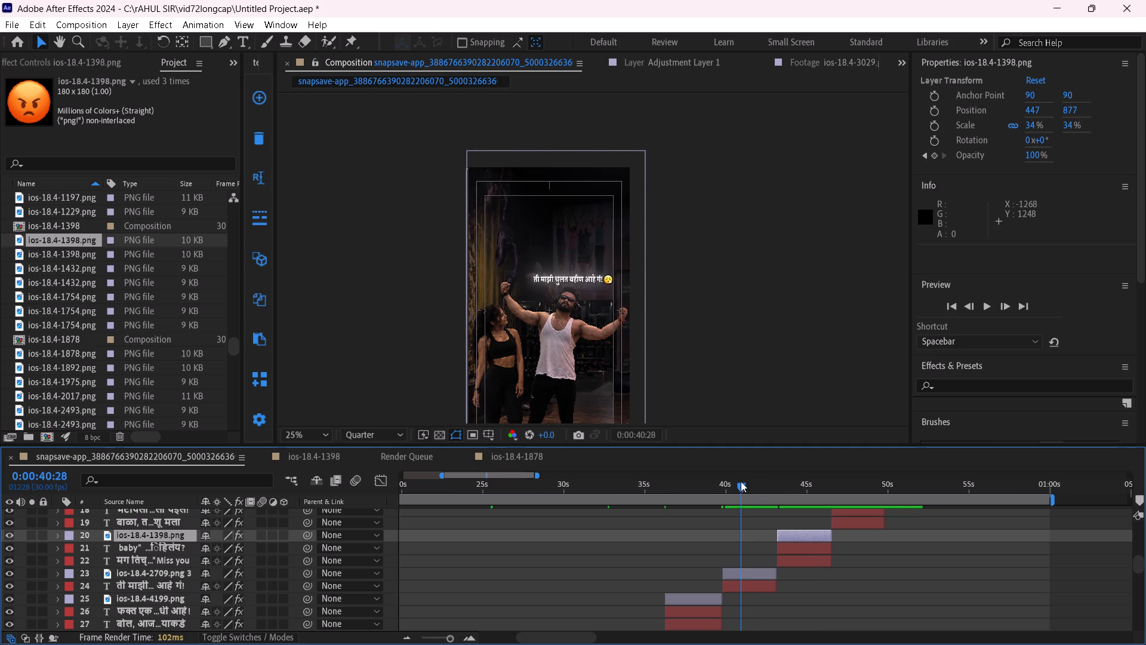
pyautogui.click(760, 573)
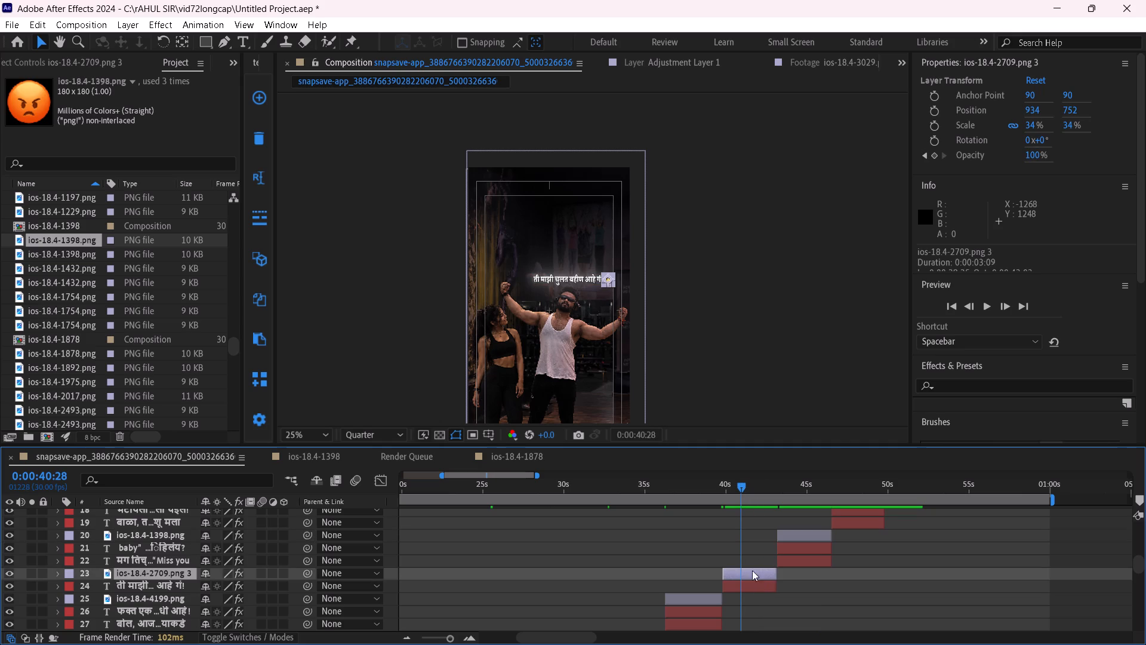
pyautogui.scroll(20, 110, 342)
pyautogui.scroll(3, 110, 342)
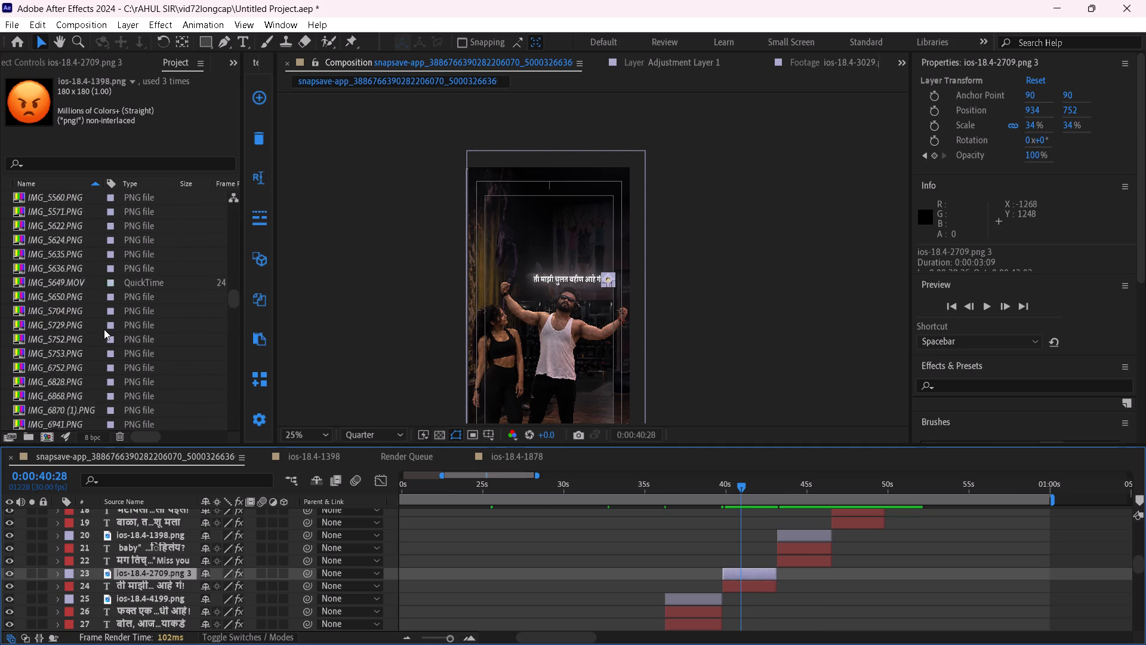
pyautogui.scroll(20, 104, 329)
pyautogui.scroll(3, 104, 329)
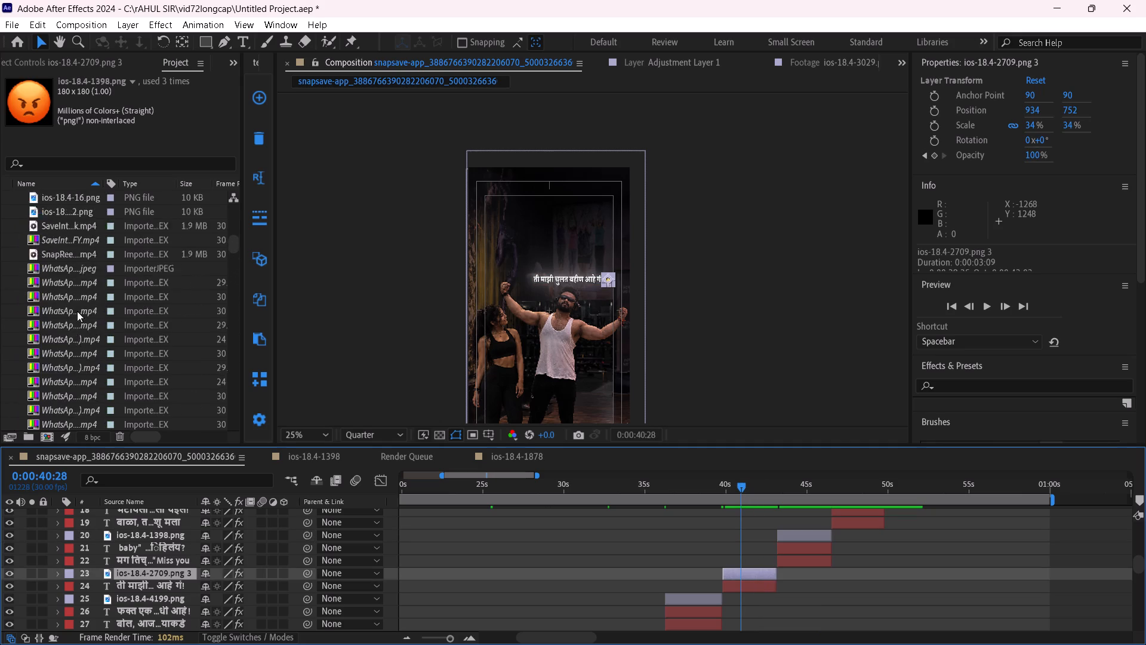
pyautogui.scroll(13, 77, 311)
pyautogui.click(72, 254)
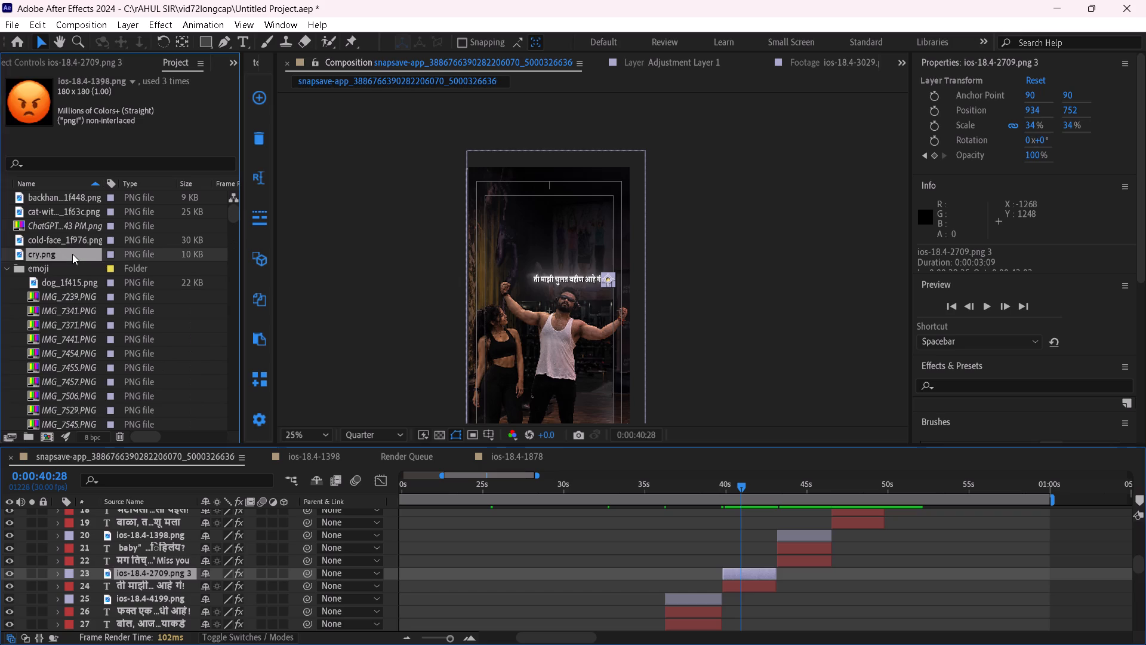
pyautogui.keyDown('alt'); pyautogui.moveTo(73, 254); pyautogui.dragTo(765, 564); pyautogui.keyUp('alt')
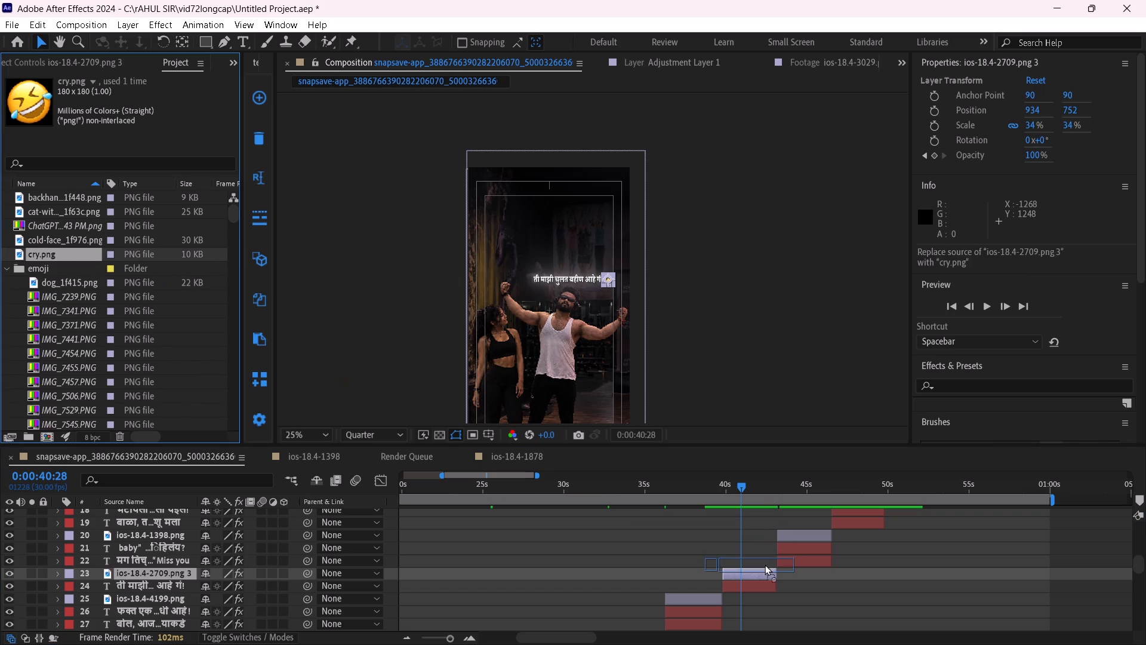
pyautogui.keyDown('alt'); pyautogui.moveTo(765, 564); pyautogui.dragTo(765, 574); pyautogui.keyUp('alt')
# Replace the lower caption line around 48 s with the copied text "अगं, ती परदेशात राहते ना!".
pyautogui.moveTo(781, 485); pyautogui.dragTo(799, 493)
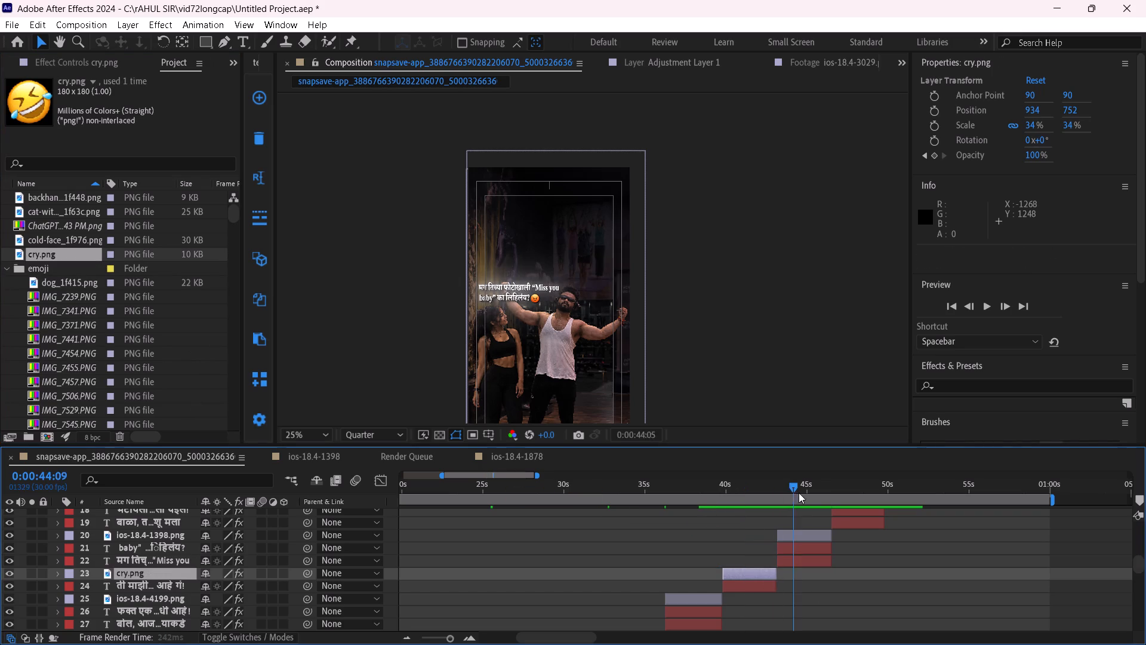
pyautogui.moveTo(799, 493); pyautogui.dragTo(862, 512)
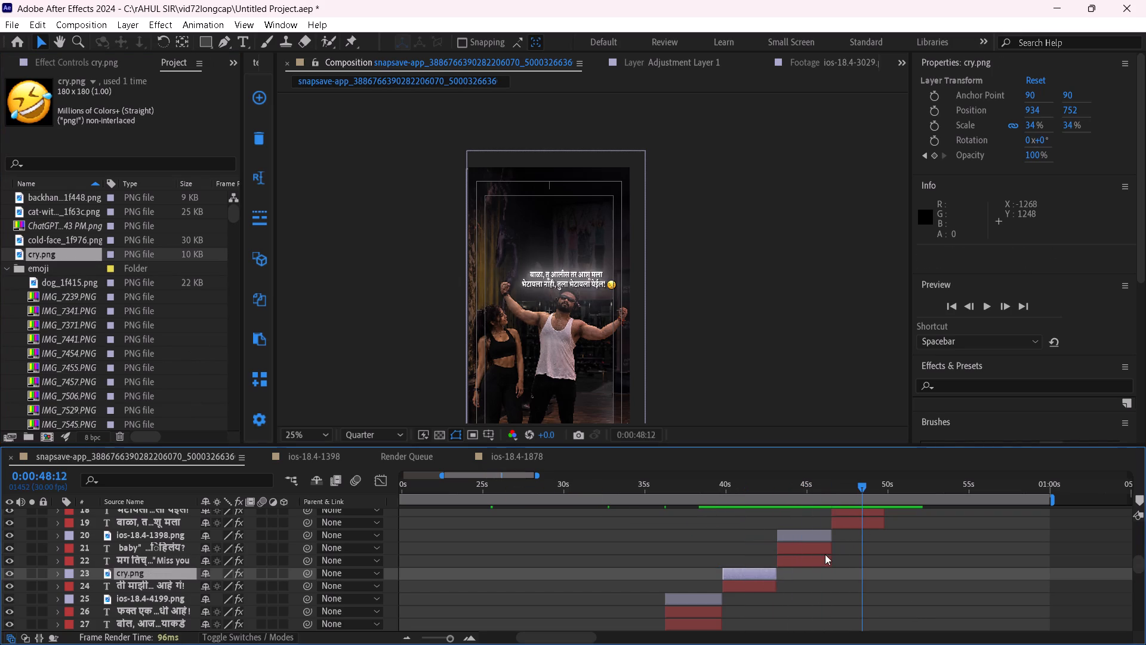
pyautogui.scroll(2, 839, 570)
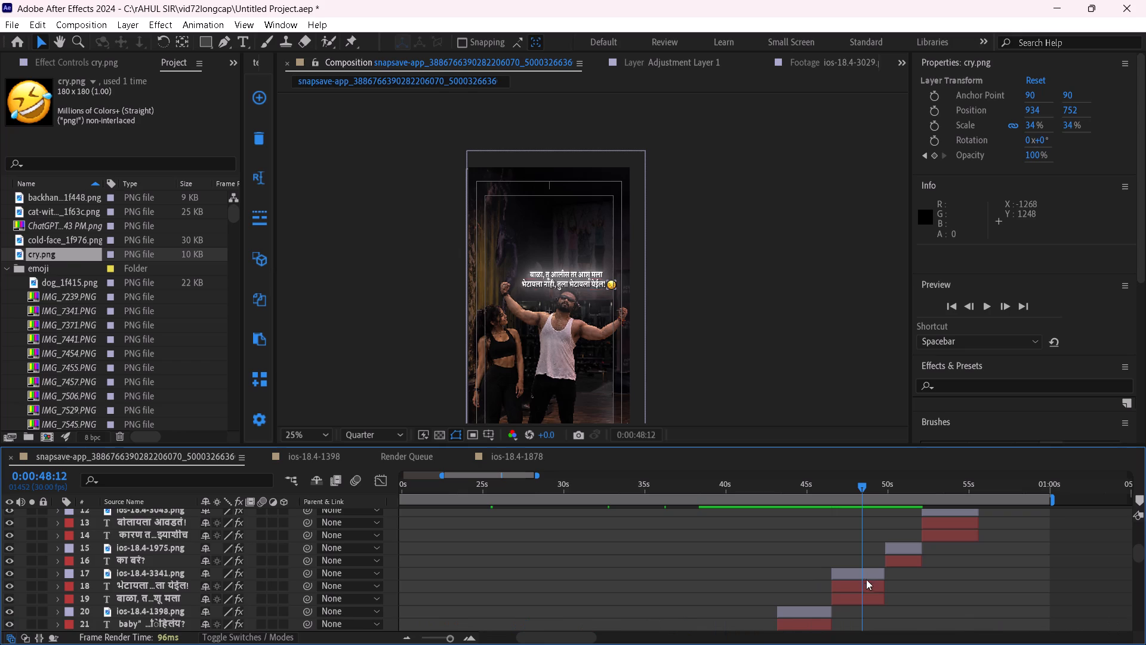
pyautogui.doubleClick(868, 583)
pyautogui.press('BackSpace')
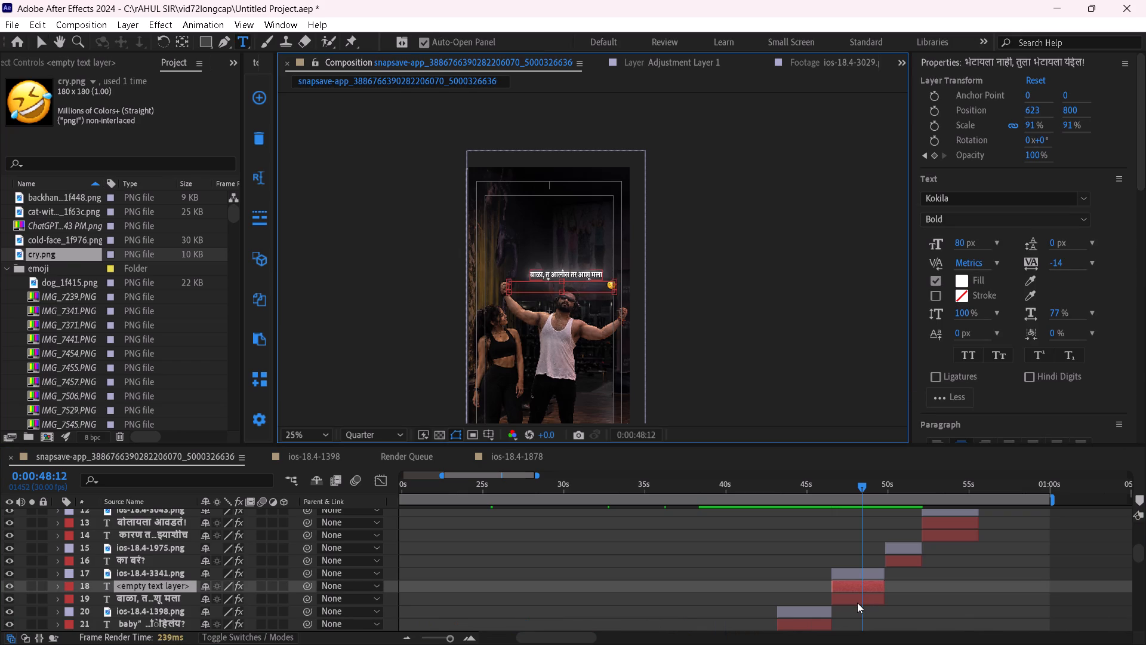
pyautogui.hotkey('ctrl', 'v')
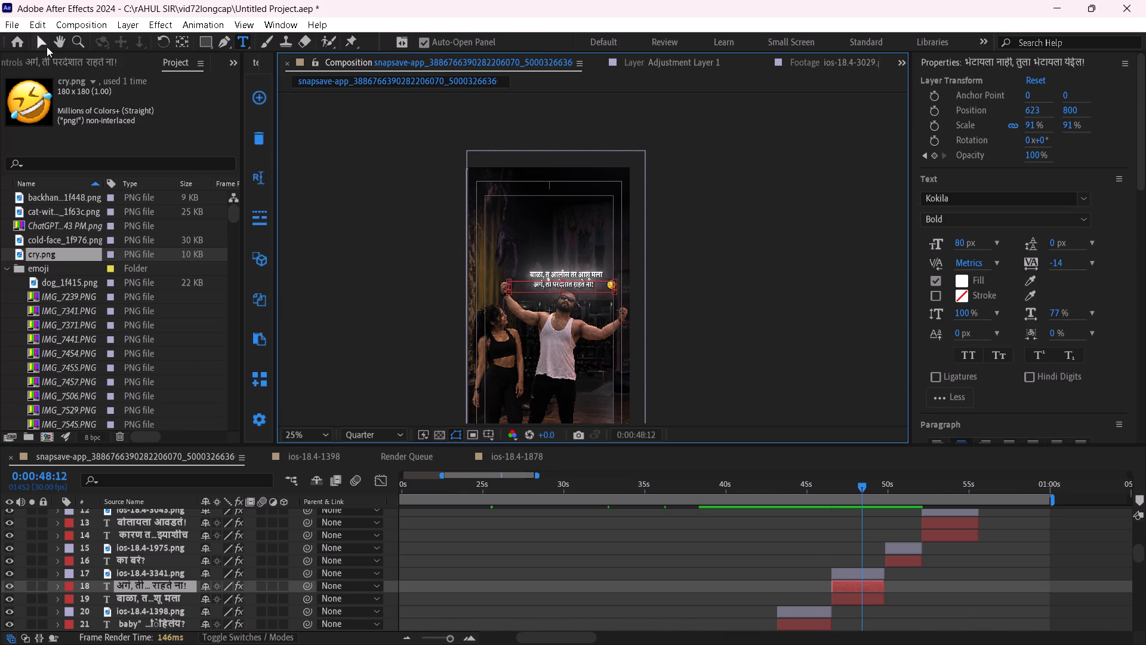
pyautogui.click(41, 45)
# Delete the upper caption line layer beginning "बाळा" around 48 s.
pyautogui.click(869, 595)
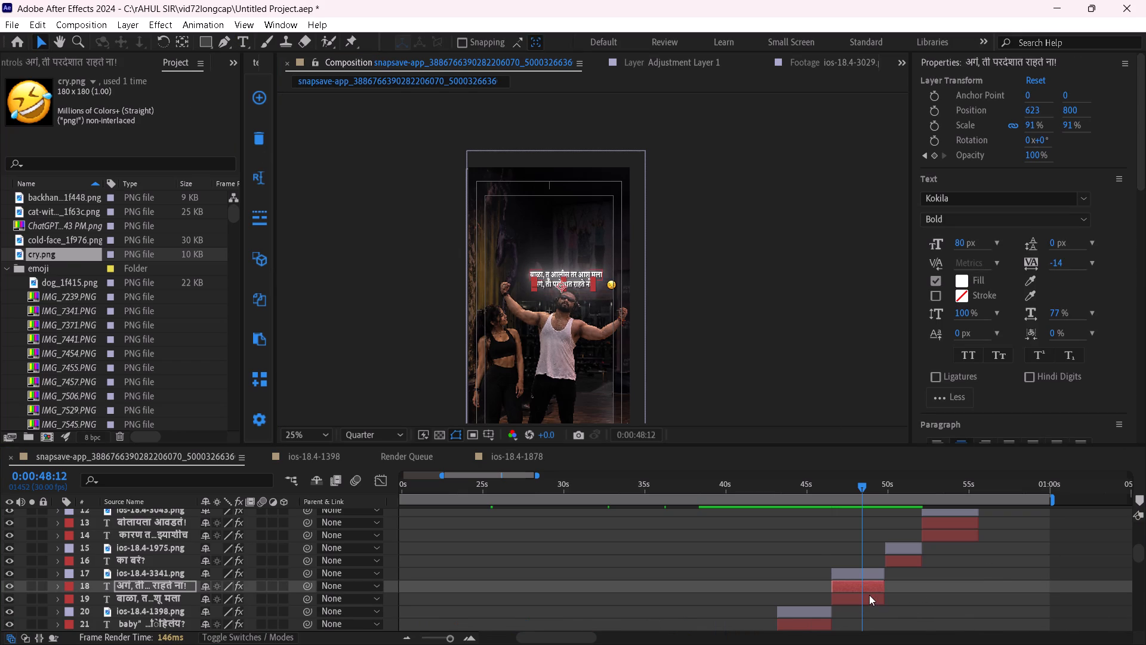
pyautogui.press('BackSpace')
# Set the horizontal position of the "अगं, ती परदेशात राहते ना!" caption line to 627.
pyautogui.click(870, 581)
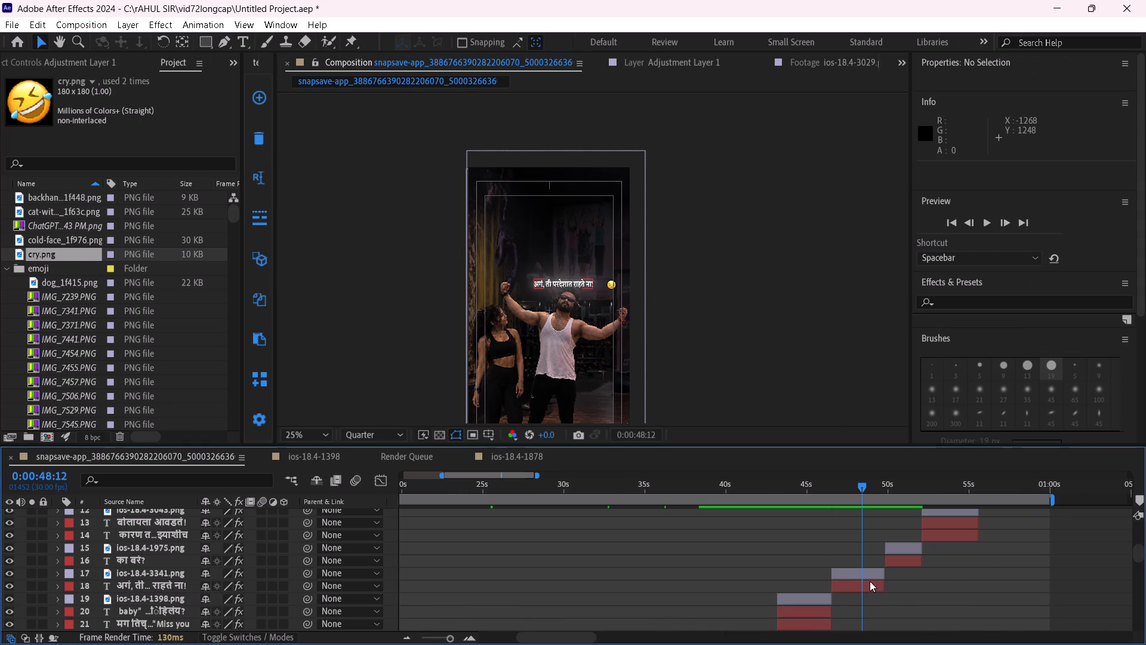
pyautogui.moveTo(1039, 109); pyautogui.dragTo(1003, 103)
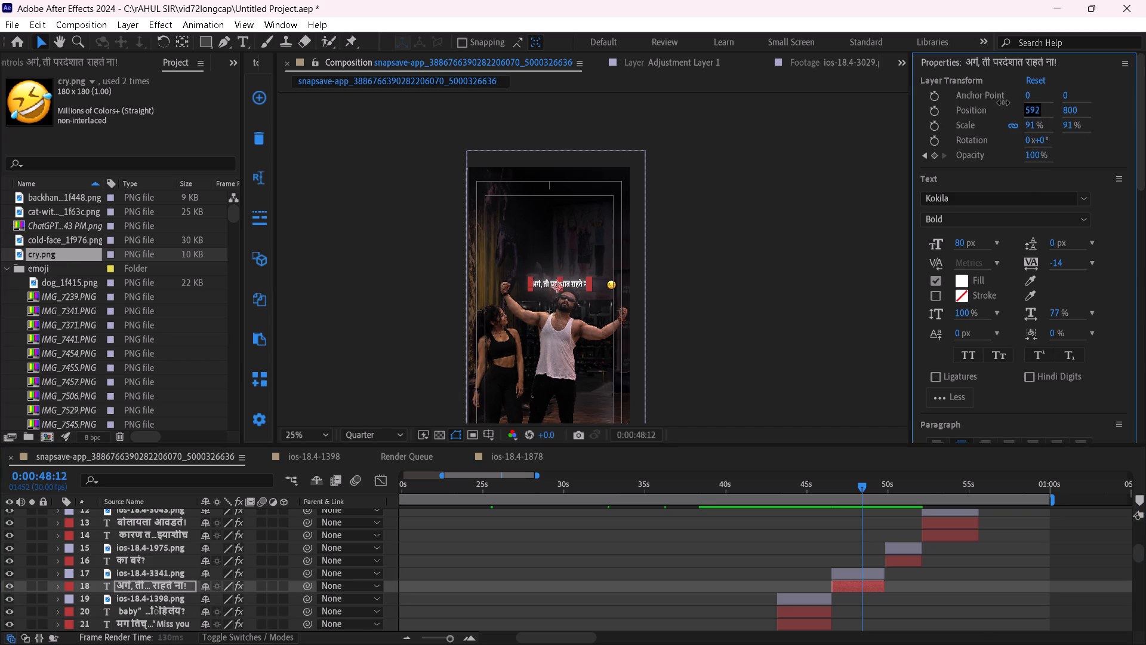
pyautogui.moveTo(1003, 103); pyautogui.dragTo(1053, 122)
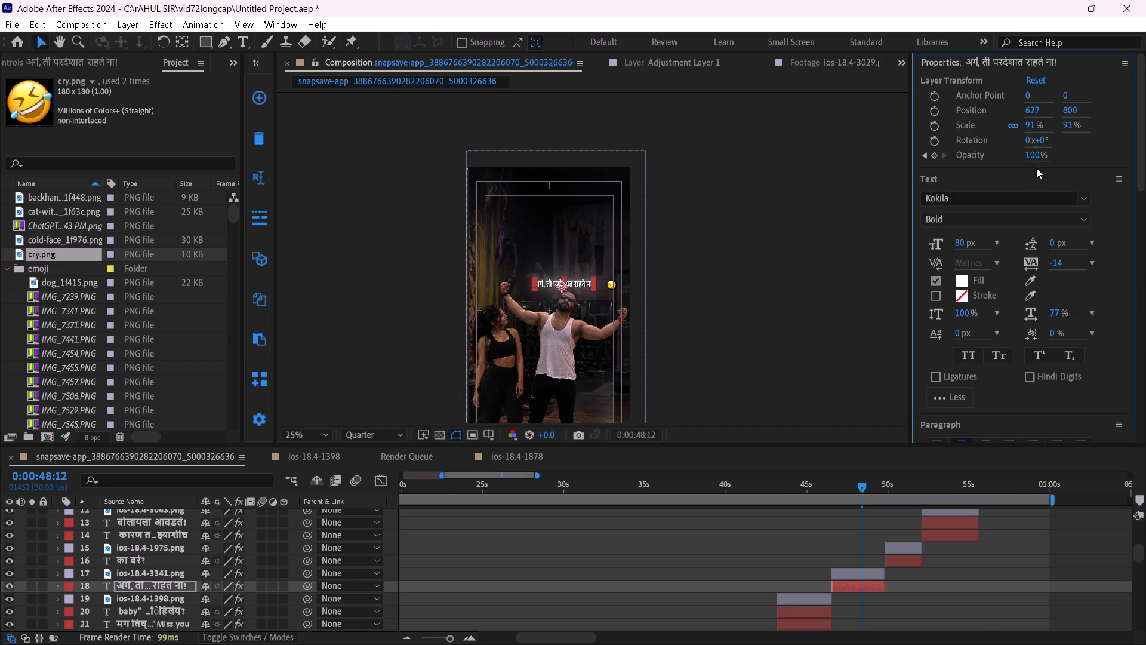
# Raise the "अगं, ती परदेशात राहते ना!" caption and its ios-18.4-3341.png emoji slightly together, bringing the emoji to vertical position 780.
pyautogui.keyDown('ctrl'); pyautogui.click(858, 572); pyautogui.keyUp('ctrl')
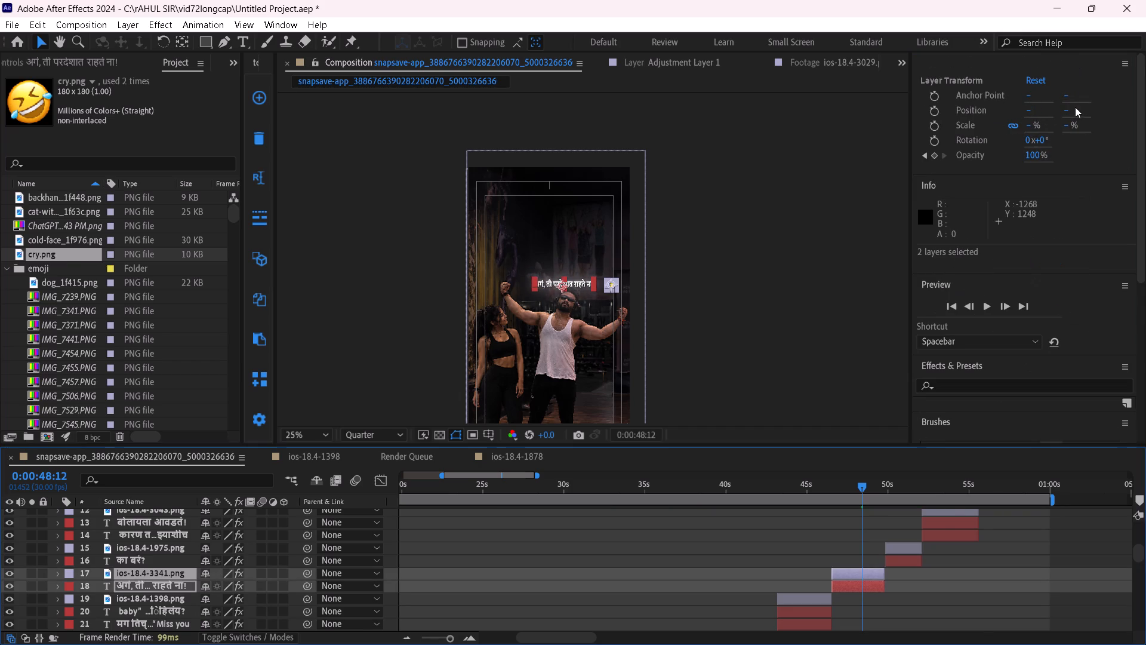
pyautogui.moveTo(1065, 108); pyautogui.dragTo(1056, 107)
pyautogui.click(868, 557)
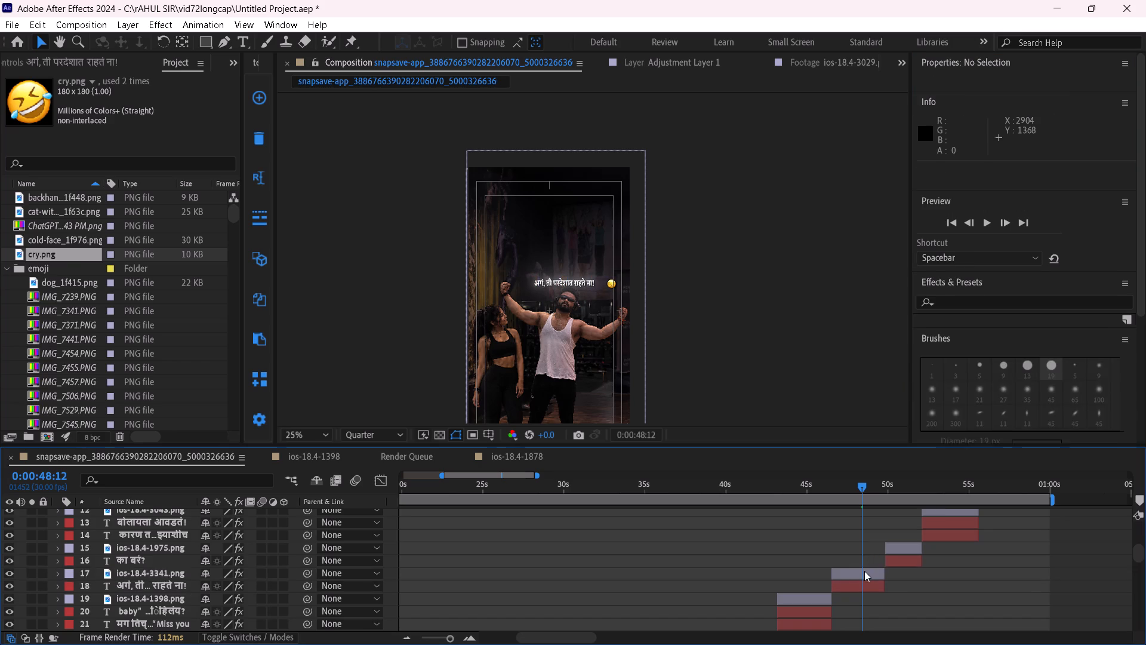
# Move the ios-18.4-3341.png emoji left to horizontal position 879, close to the end of the shortened caption.
pyautogui.click(864, 571)
pyautogui.moveTo(1034, 106); pyautogui.dragTo(996, 109)
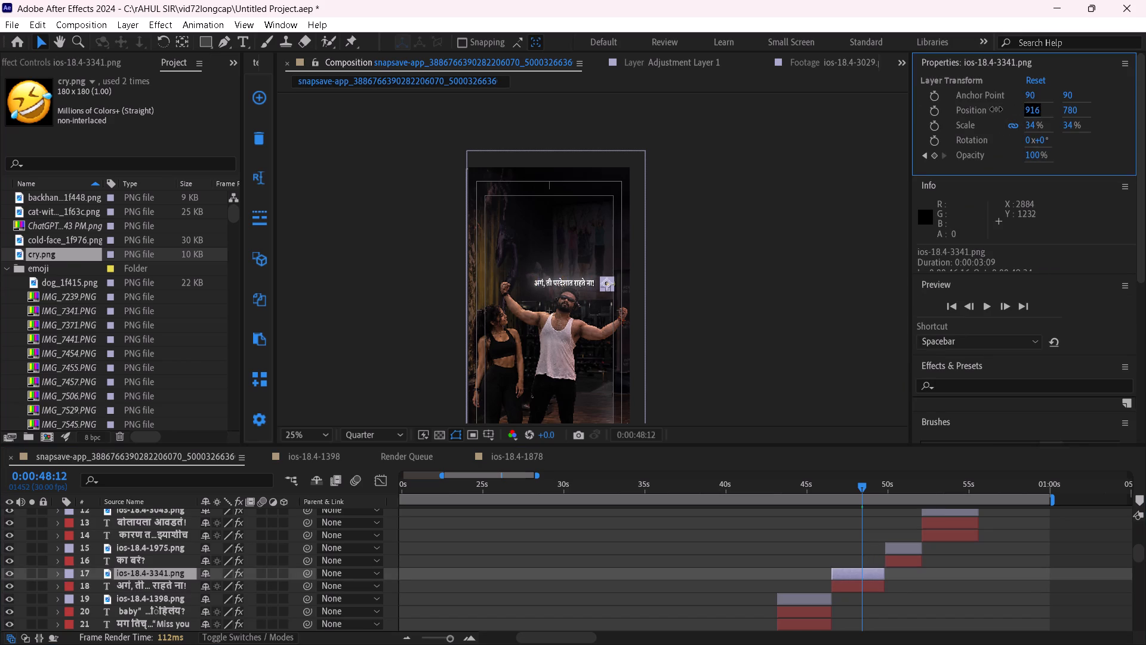
pyautogui.moveTo(996, 109); pyautogui.dragTo(992, 116)
pyautogui.click(837, 261)
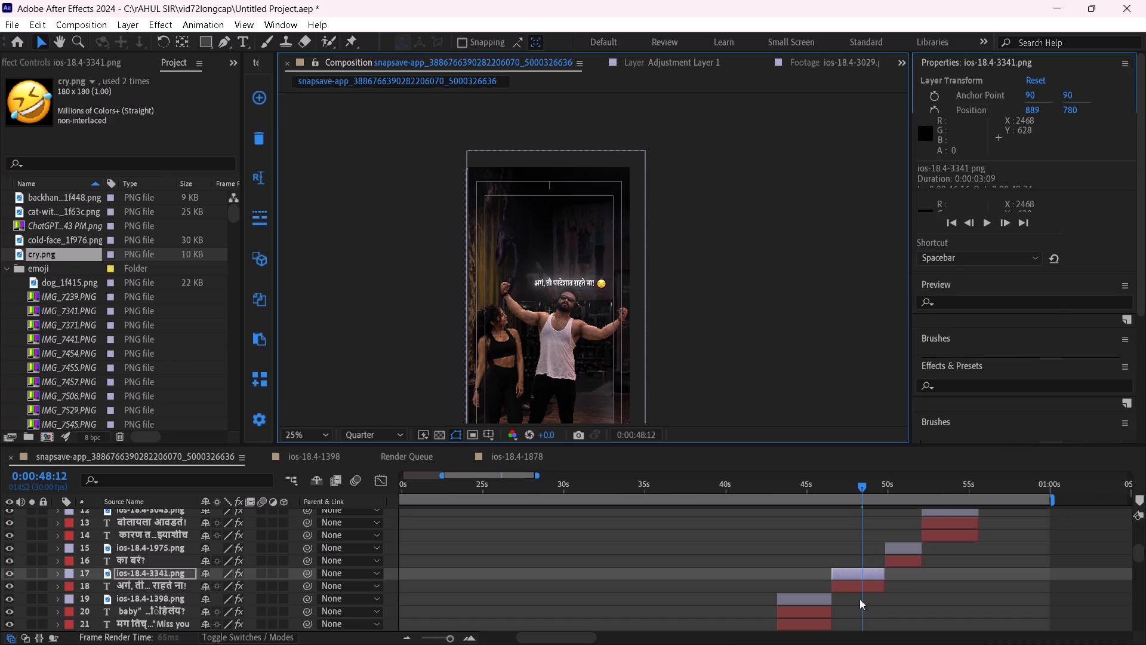
pyautogui.click(873, 578)
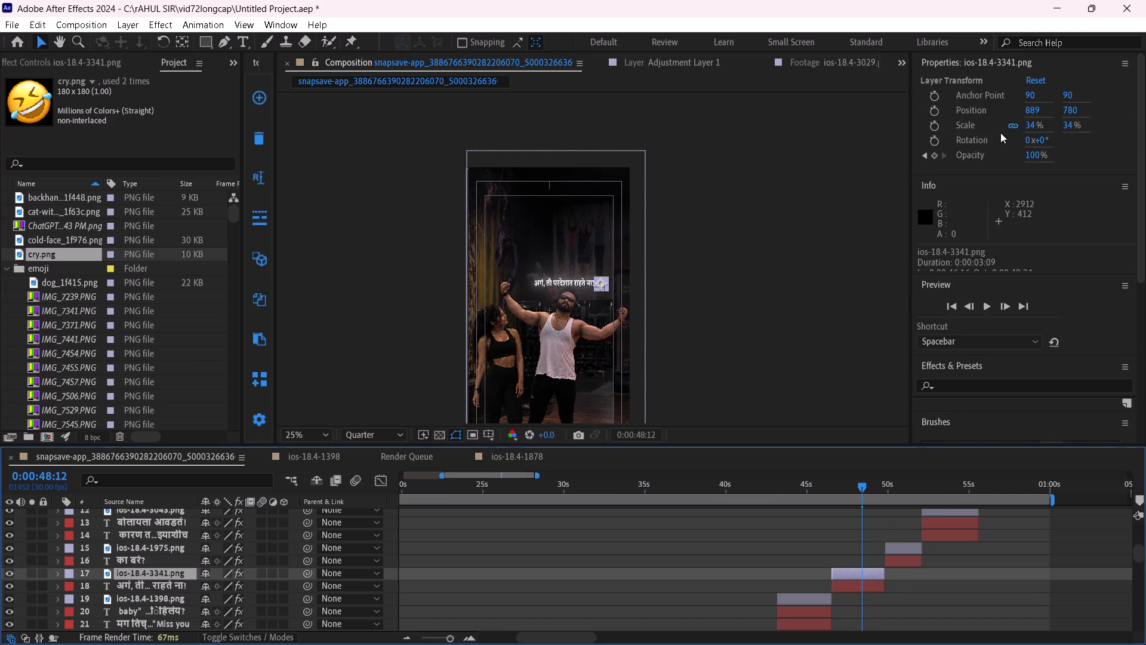
pyautogui.moveTo(1027, 109); pyautogui.dragTo(1018, 112)
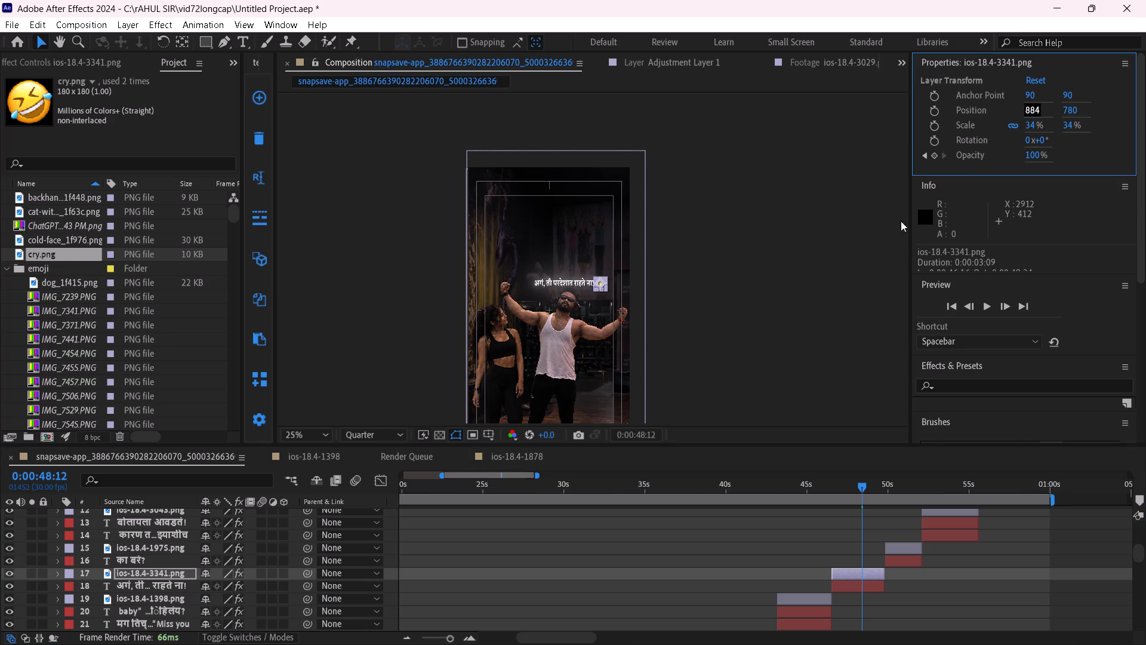
pyautogui.click(842, 255)
pyautogui.click(859, 579)
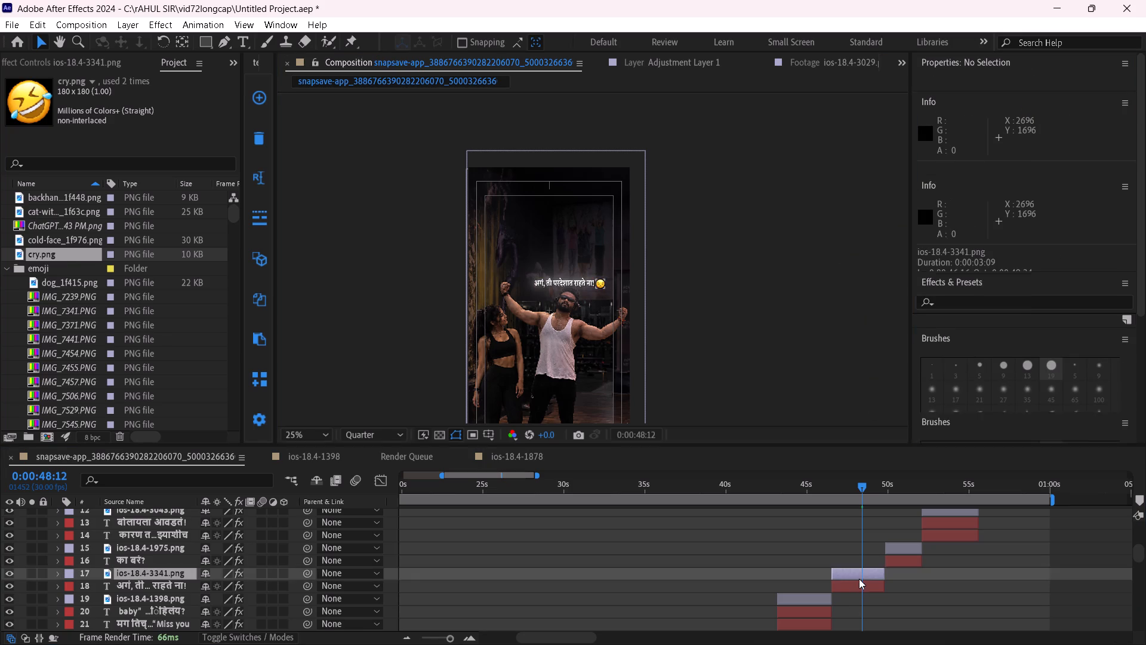
pyautogui.moveTo(1033, 109); pyautogui.dragTo(1028, 108)
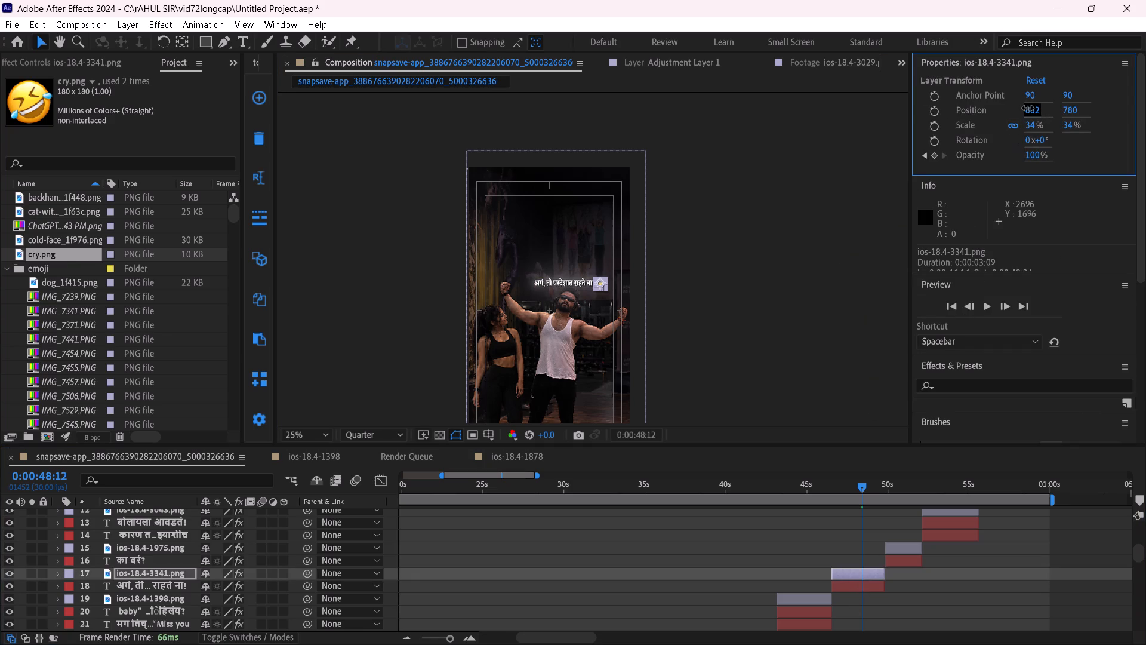
pyautogui.moveTo(1028, 108); pyautogui.dragTo(1025, 107)
pyautogui.click(820, 243)
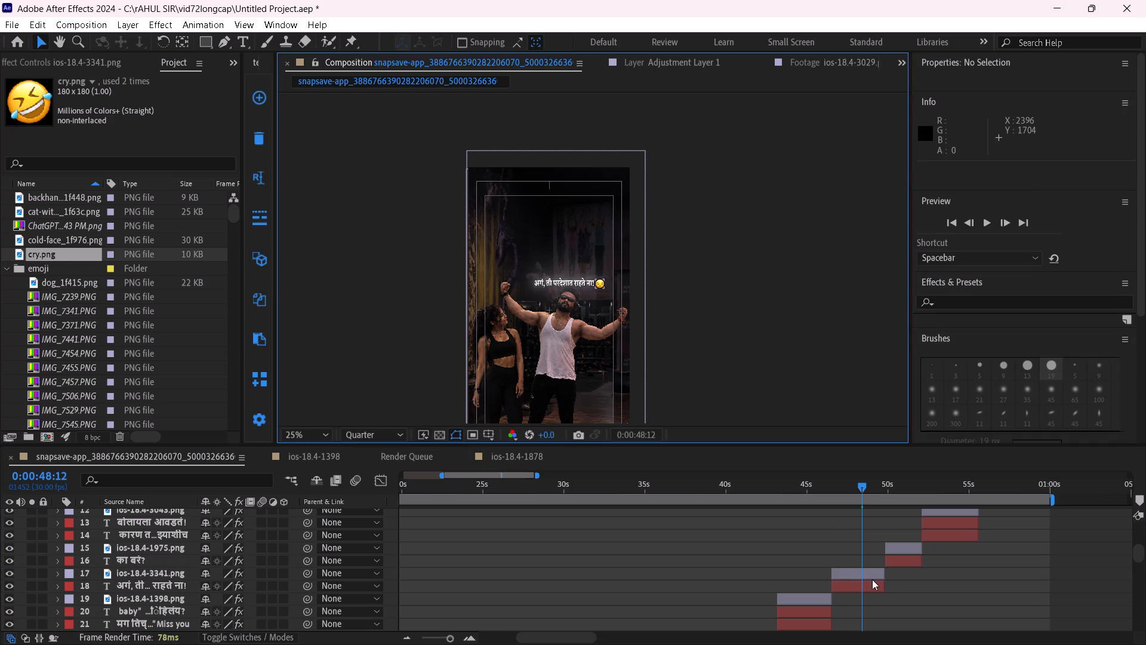
# Find the crying-face ios-18.4-3043.png in the project footage and replace the ios-18.4-3341.png emoji layer with it.
pyautogui.click(872, 579)
pyautogui.scroll(-8, 81, 321)
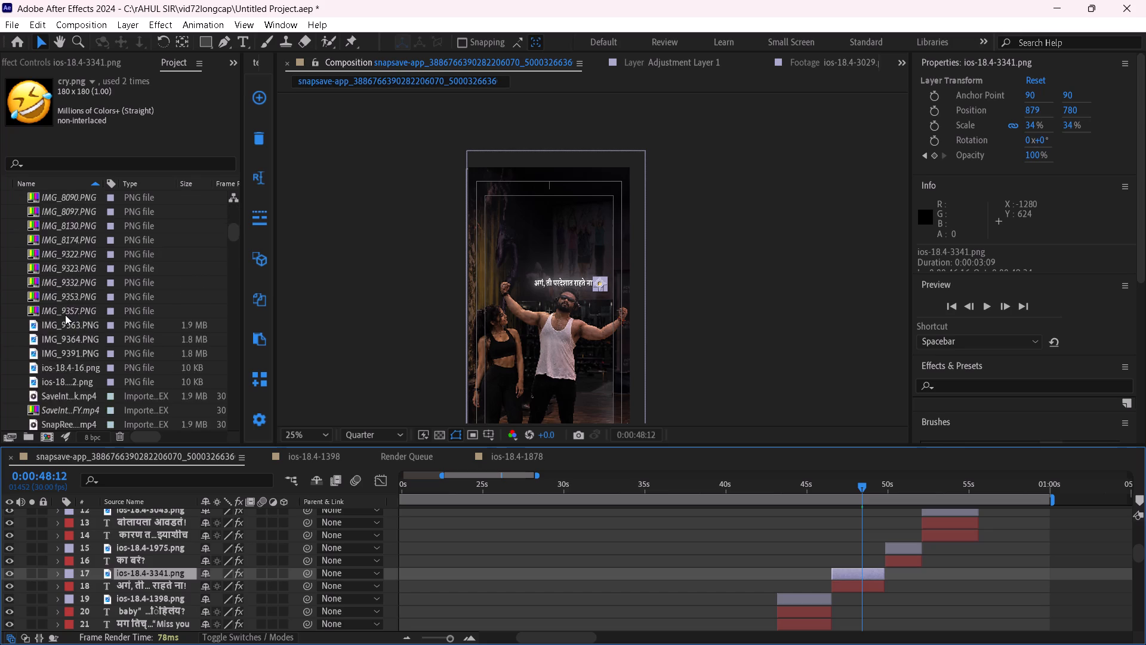
pyautogui.scroll(-19, 65, 315)
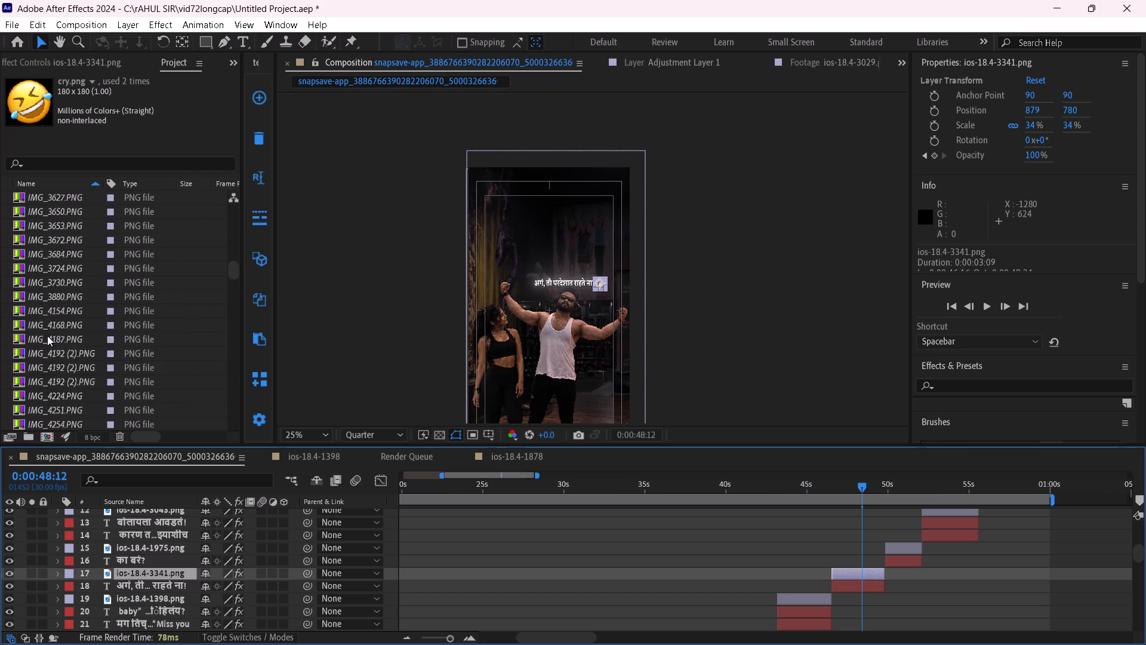
pyautogui.scroll(-2, 47, 336)
pyautogui.scroll(-17, 48, 274)
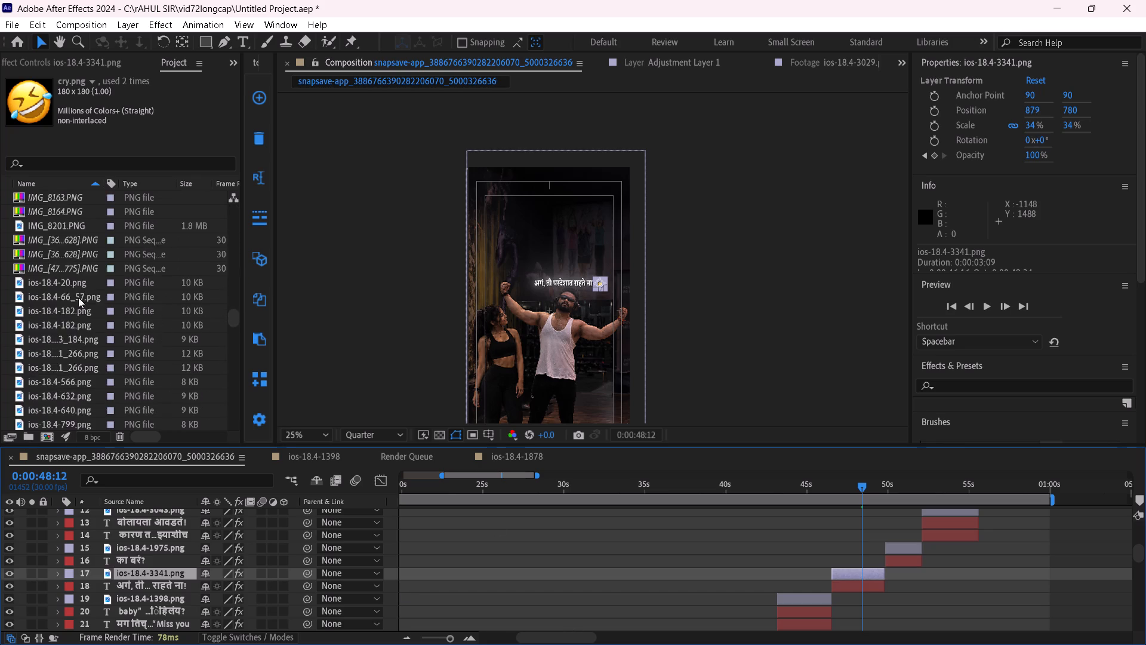
pyautogui.scroll(-8, 78, 297)
pyautogui.click(40, 308)
pyautogui.scroll(-4, 54, 329)
pyautogui.click(51, 305)
pyautogui.click(61, 360)
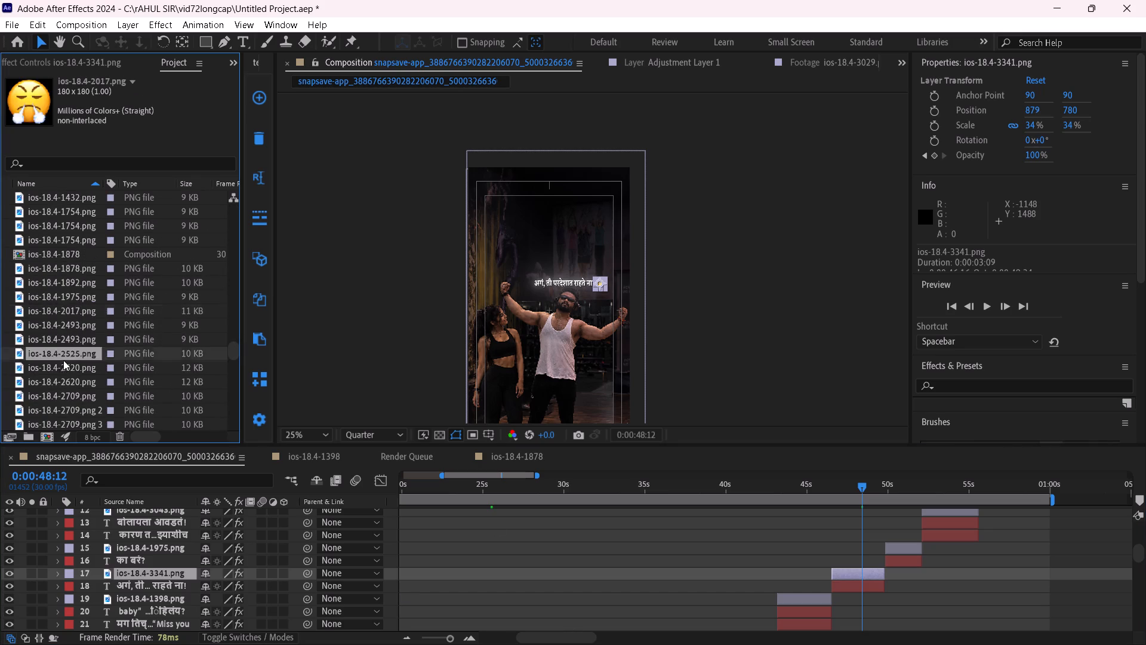
pyautogui.scroll(-3, 69, 363)
pyautogui.click(60, 335)
pyautogui.click(54, 318)
pyautogui.click(54, 288)
pyautogui.click(56, 265)
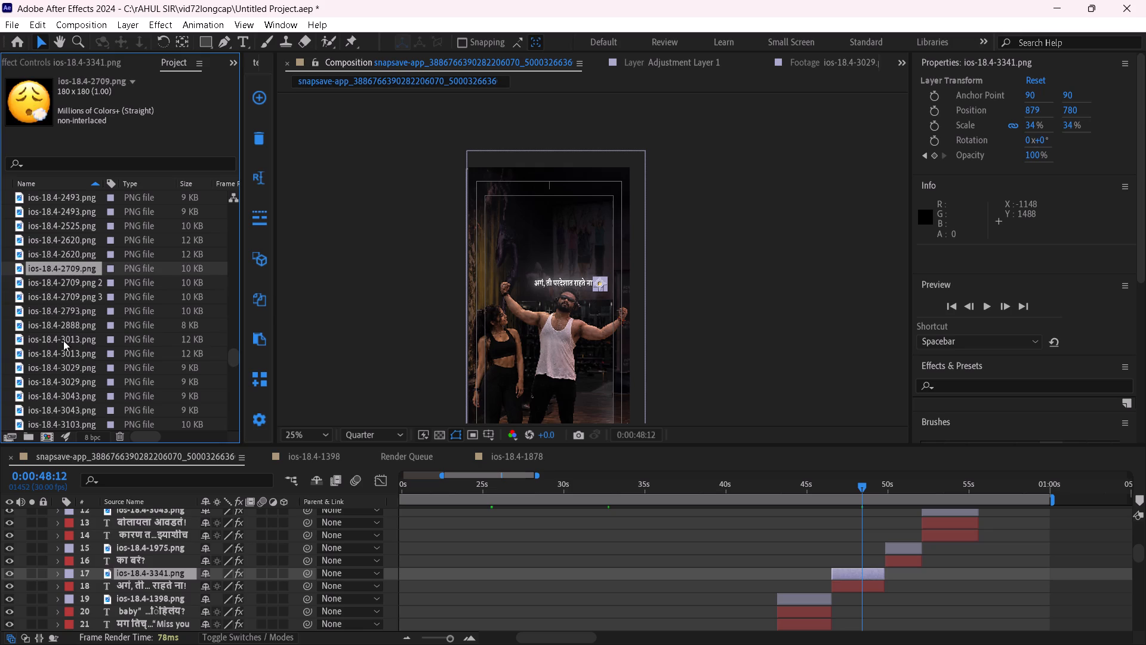
pyautogui.click(62, 349)
pyautogui.click(67, 363)
pyautogui.scroll(-2, 70, 361)
pyautogui.click(50, 287)
pyautogui.click(45, 299)
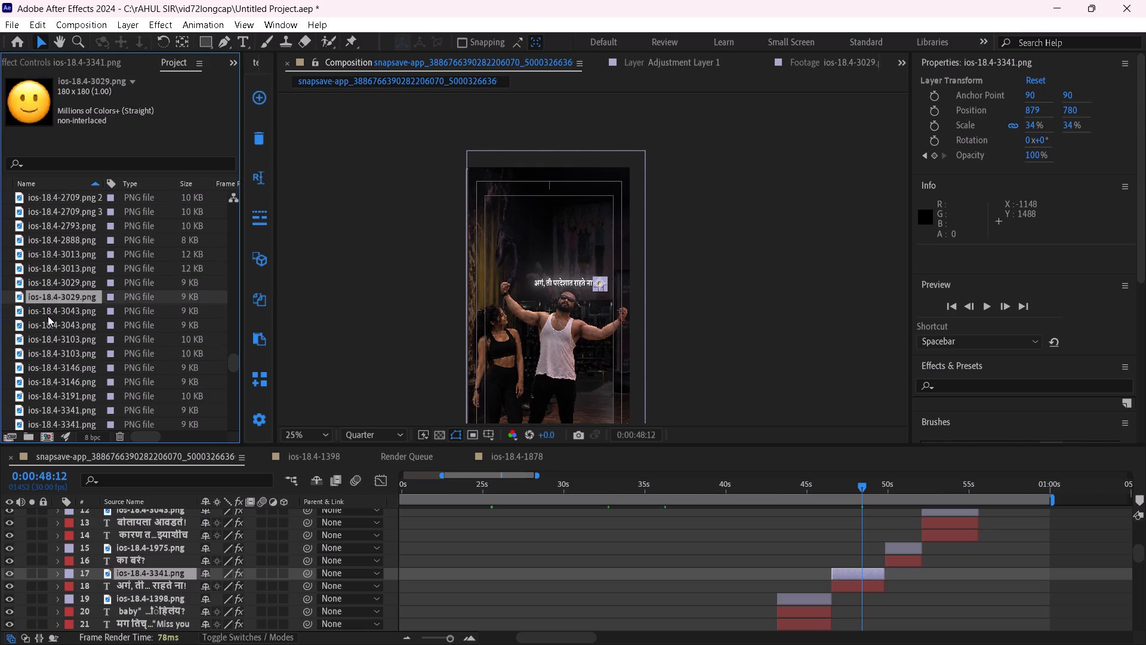
pyautogui.click(48, 316)
pyautogui.click(61, 337)
pyautogui.click(60, 323)
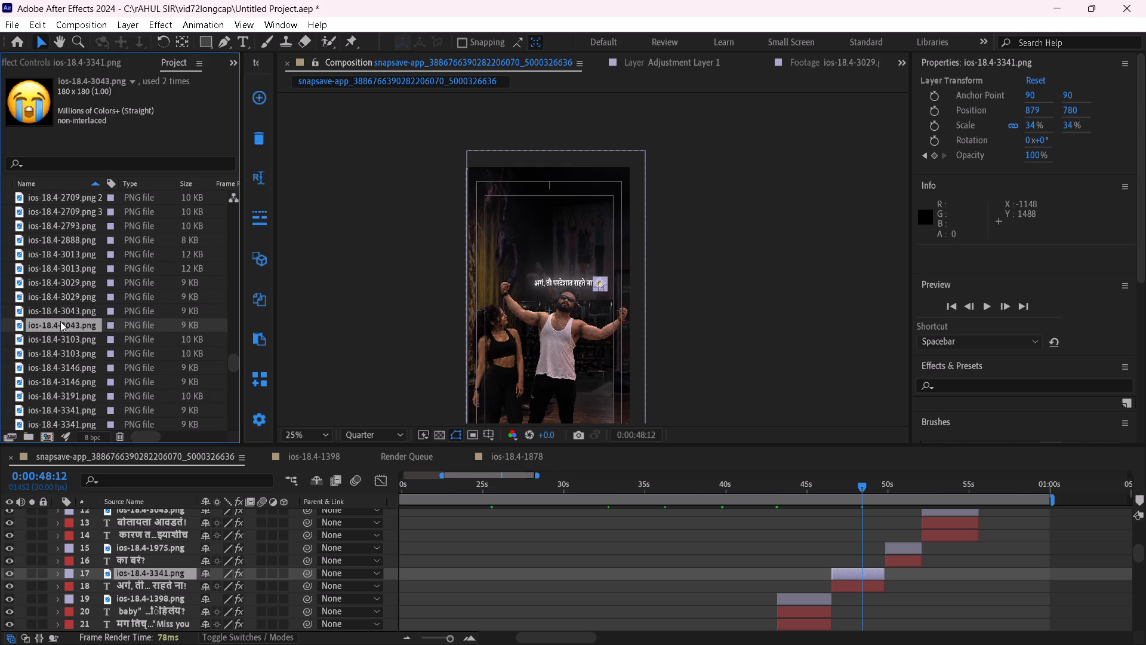
pyautogui.keyDown('alt'); pyautogui.moveTo(65, 325); pyautogui.dragTo(888, 571); pyautogui.keyUp('alt')
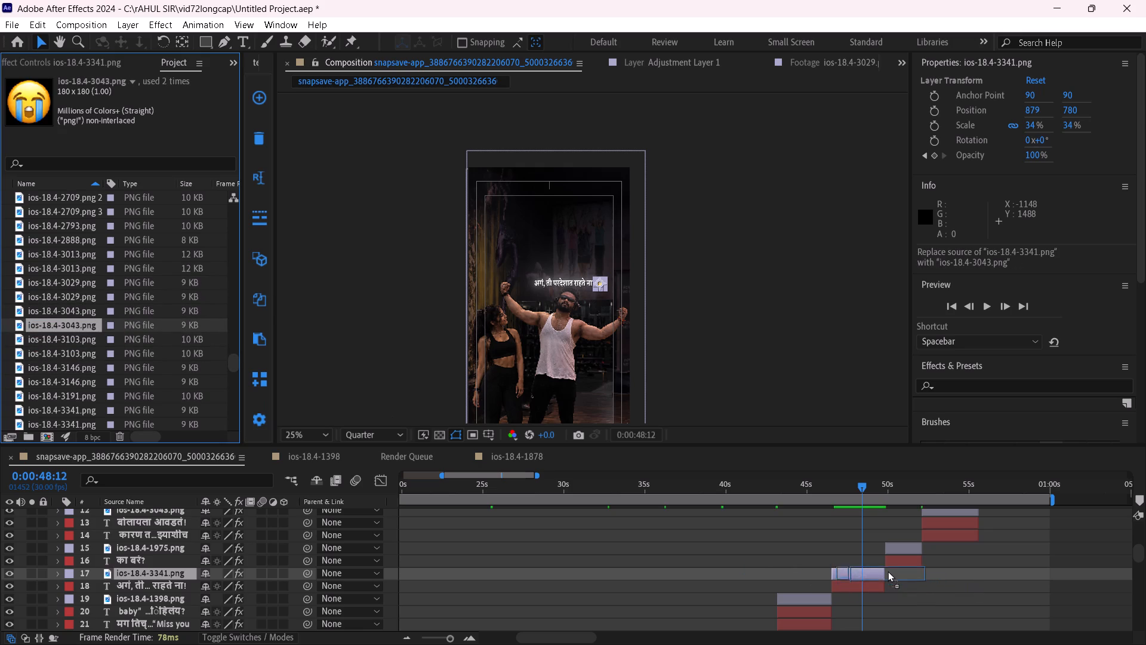
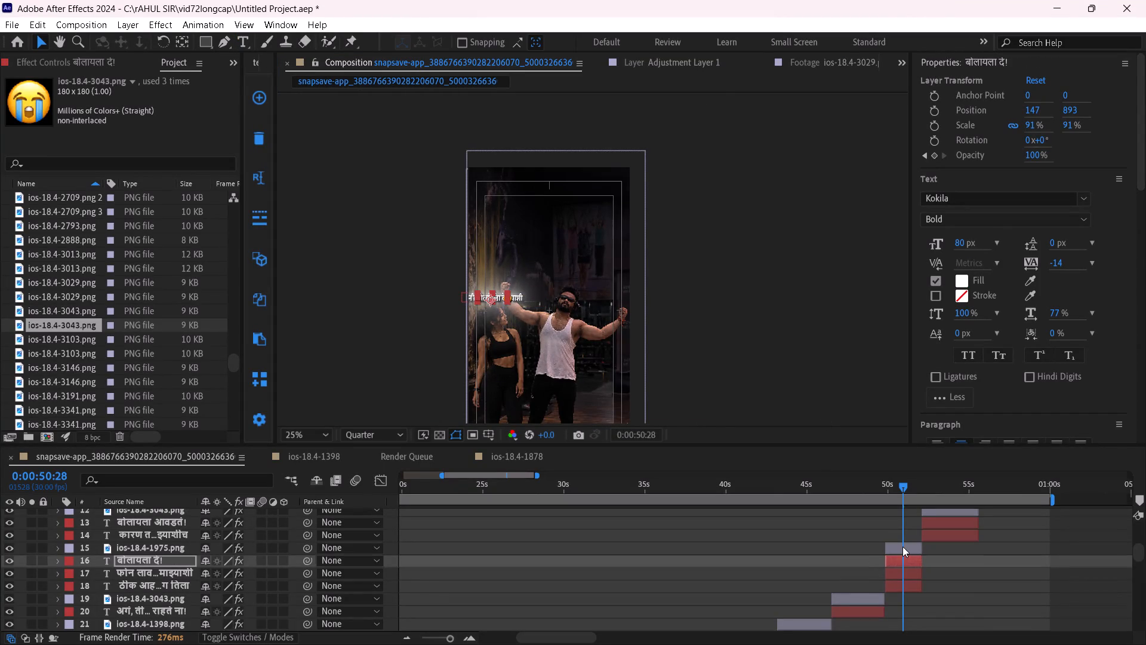
# Move the ios-18.4-1975.png emoji to horizontal position 320, beside the end of the "बोलायला दे!" caption line.
pyautogui.moveTo(1030, 106); pyautogui.dragTo(1076, 108)
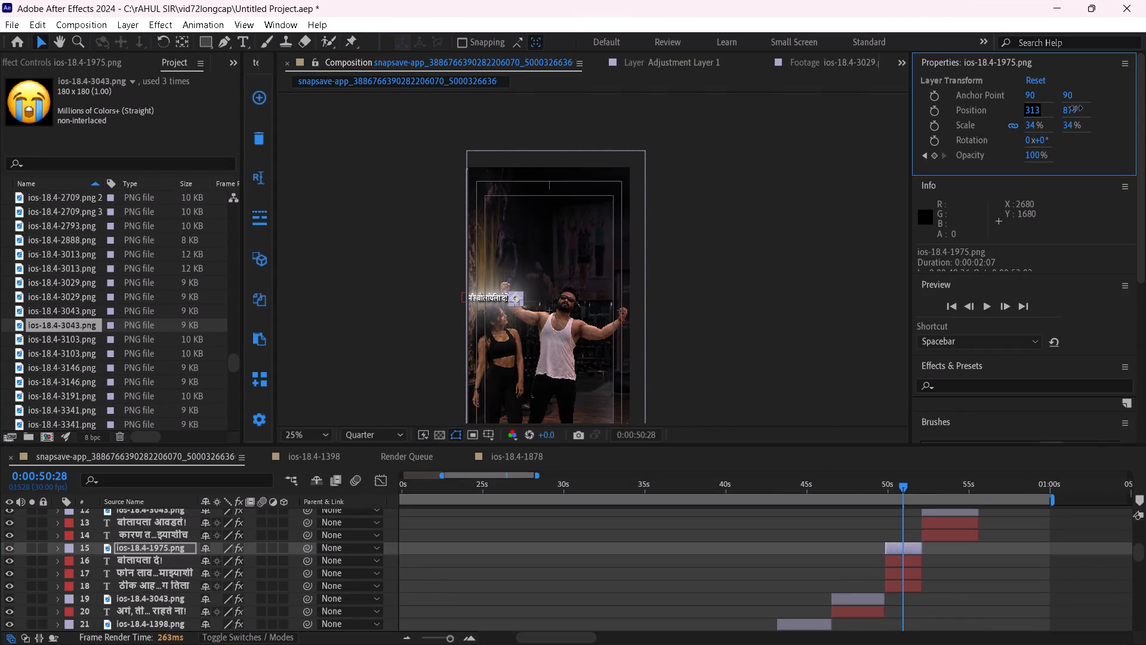
pyautogui.moveTo(1076, 108); pyautogui.dragTo(1077, 108)
# Raise the "फोन लाव आणि माझ्याशी" caption line to vertical position 838, above the "बोलायला दे!" line.
pyautogui.click(908, 567)
pyautogui.click(916, 573)
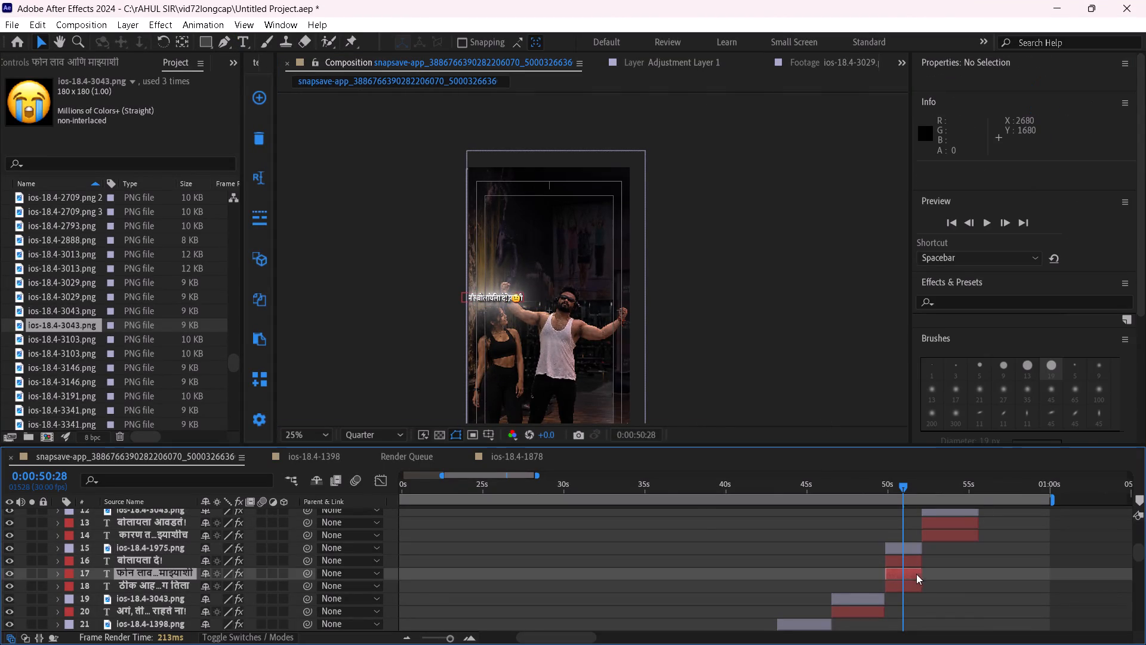
pyautogui.keyDown('ctrl'); pyautogui.click(916, 586); pyautogui.keyUp('ctrl')
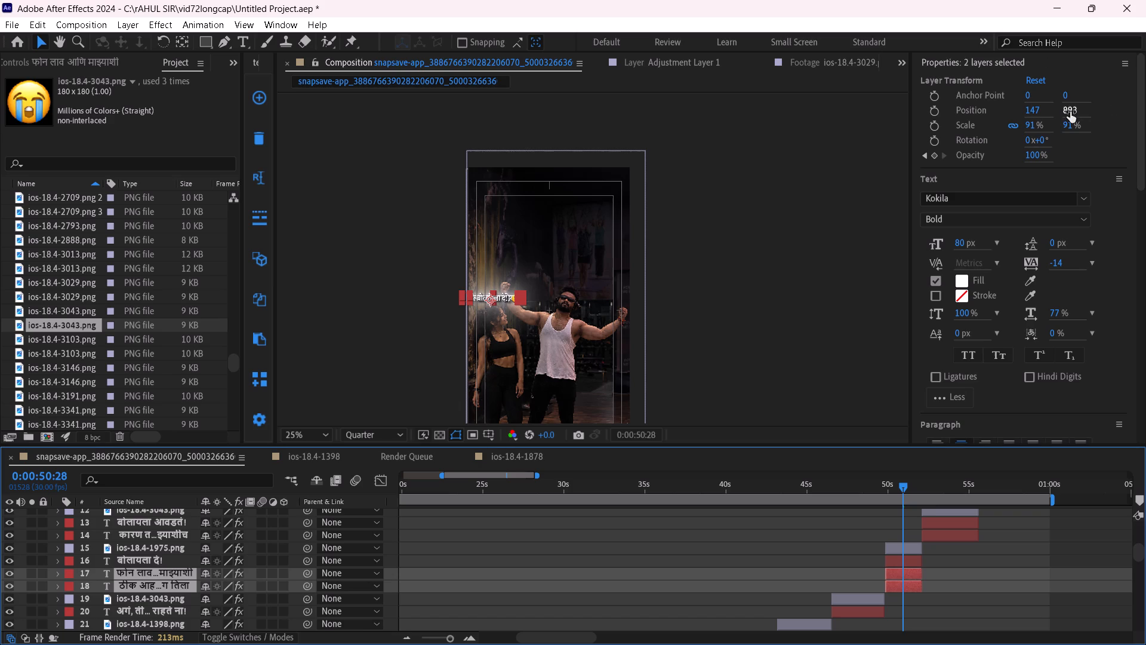
pyautogui.moveTo(1070, 112); pyautogui.dragTo(1013, 97)
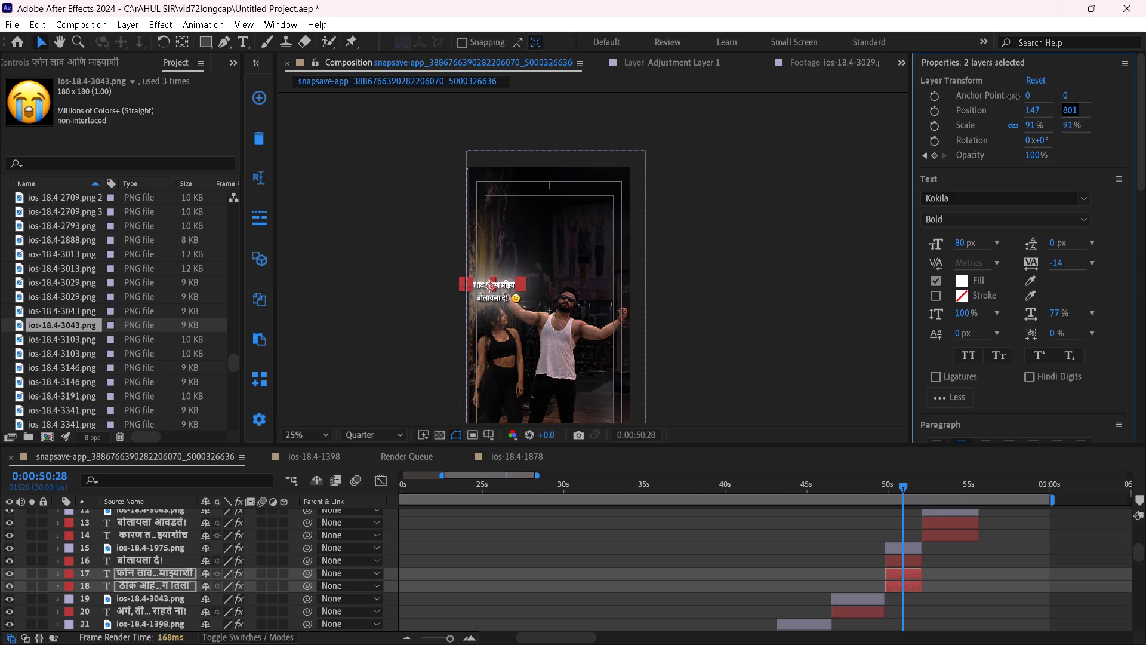
pyautogui.moveTo(1013, 97); pyautogui.dragTo(1034, 104)
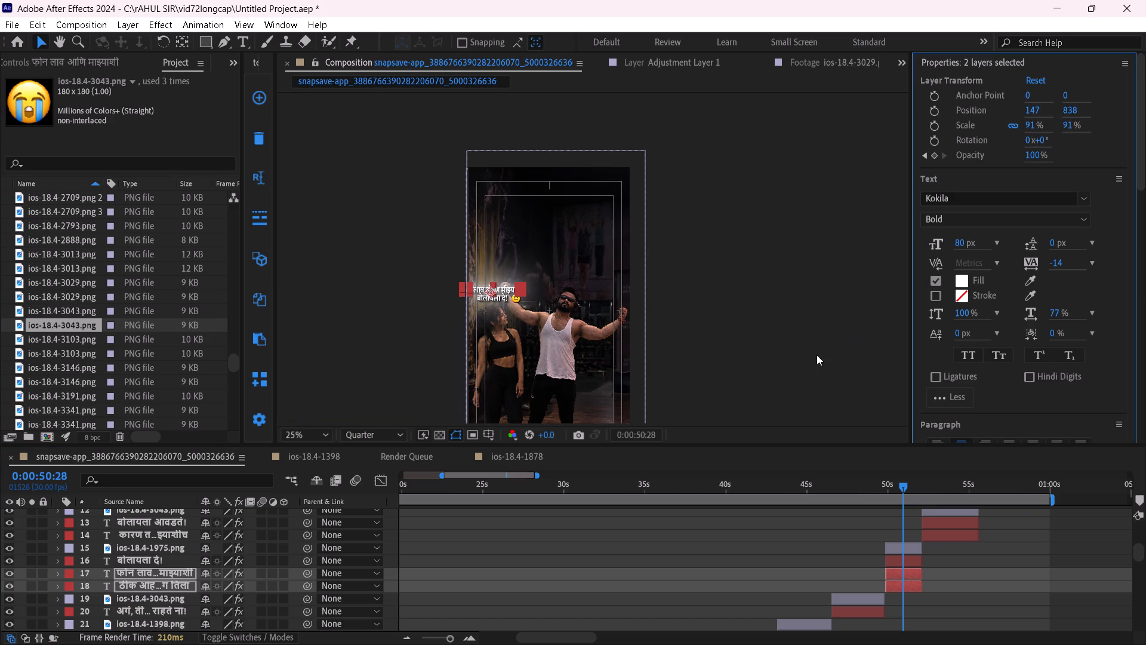
# Position the "ठीक आहे, मग तिला" caption line as the top line of the stack, at 179, 786.
pyautogui.click(910, 564)
pyautogui.click(913, 583)
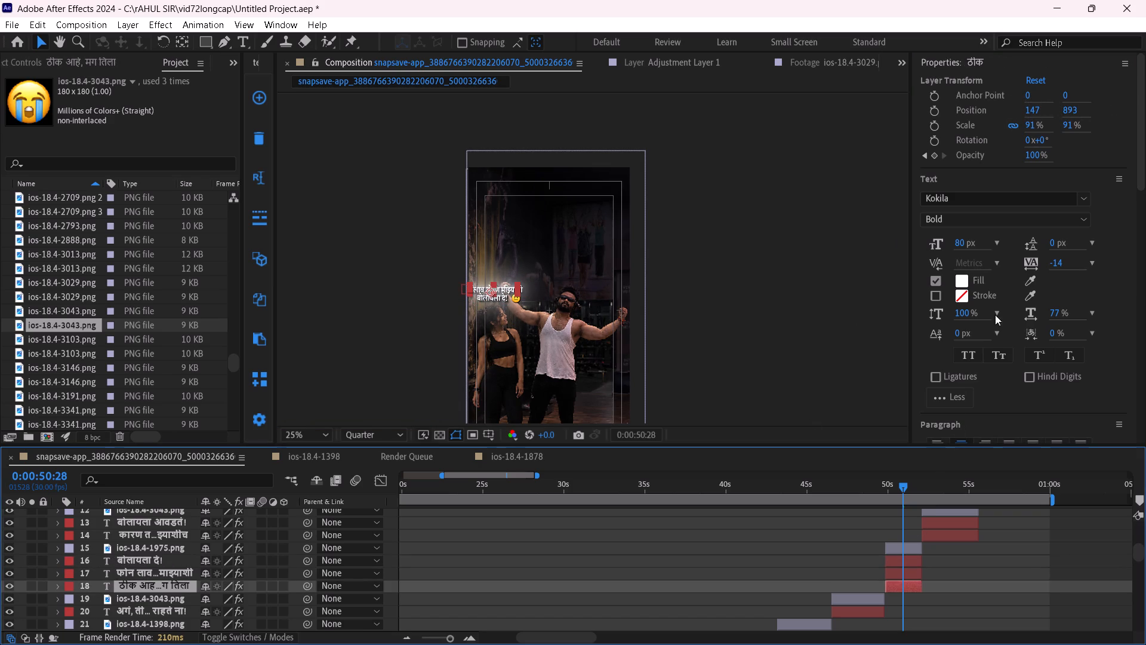
pyautogui.moveTo(1071, 108); pyautogui.dragTo(1030, 102)
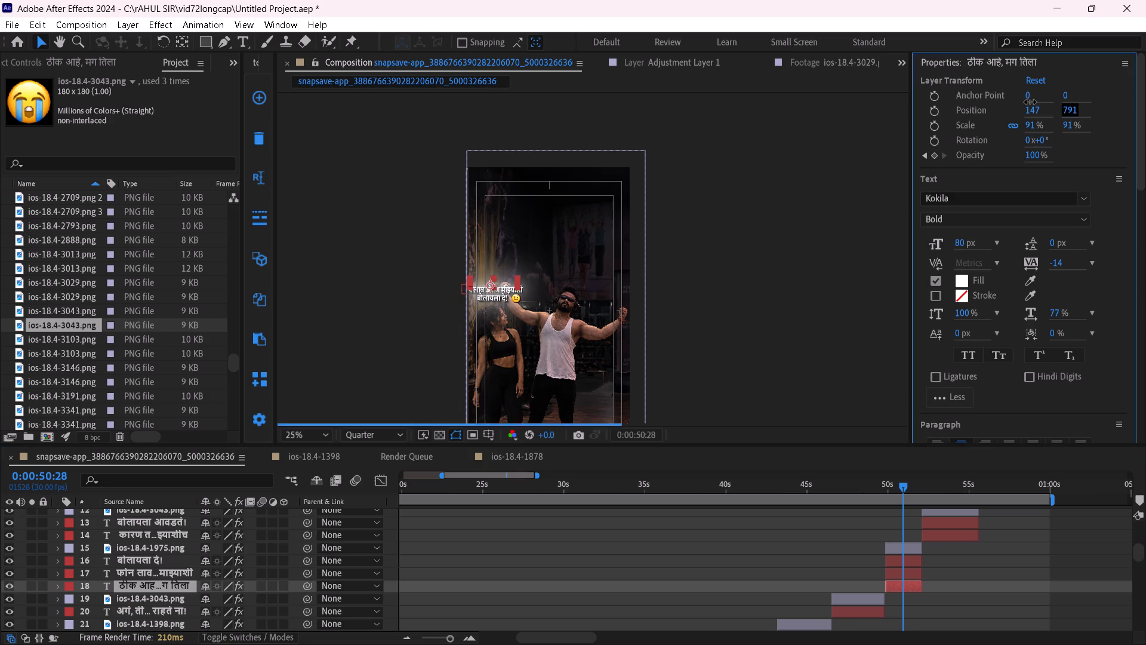
pyautogui.moveTo(1030, 102); pyautogui.dragTo(1021, 97)
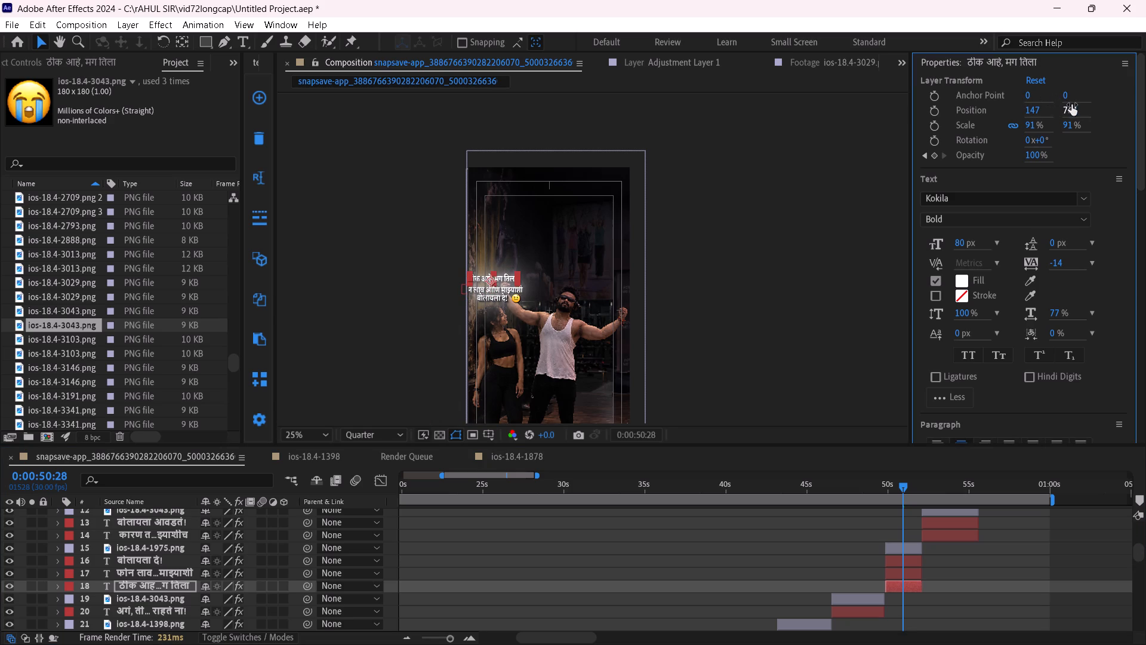
pyautogui.moveTo(1074, 109); pyautogui.dragTo(1090, 115)
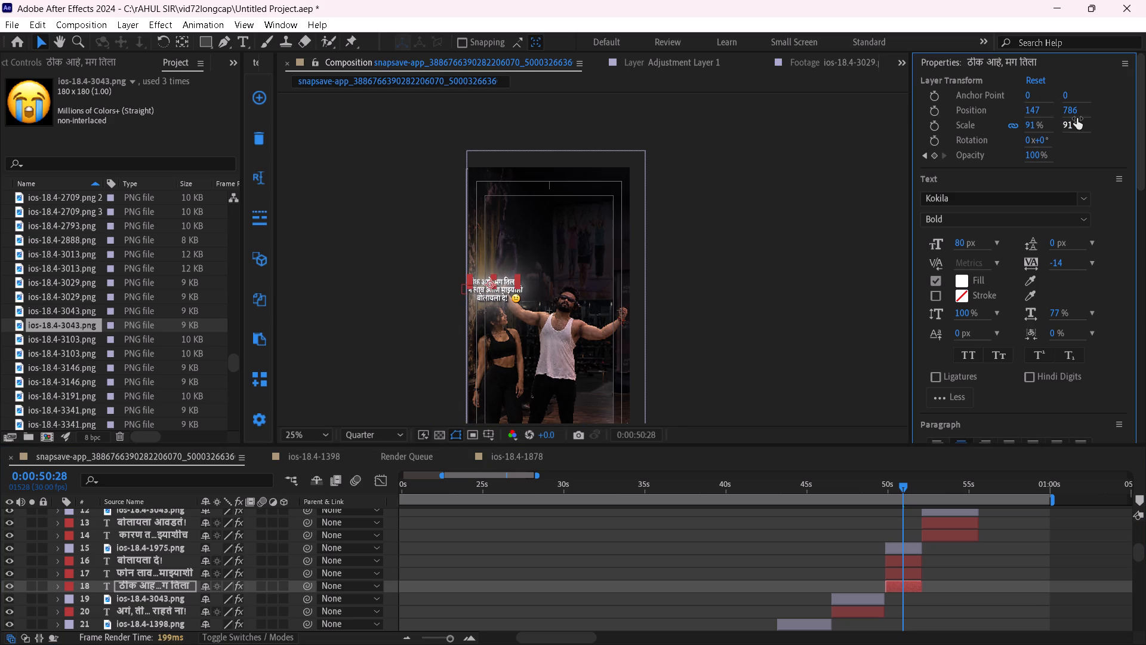
pyautogui.moveTo(1038, 110); pyautogui.dragTo(1062, 106)
pyautogui.moveTo(1072, 107); pyautogui.dragTo(1066, 107)
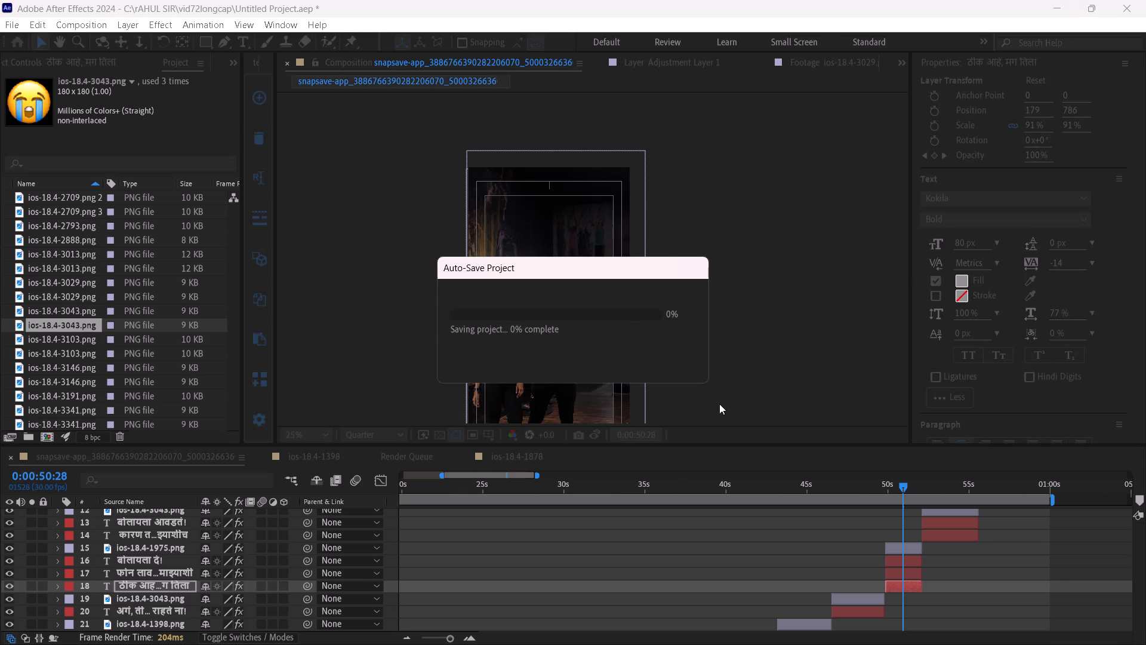
# Trim the ends of the "अगं, ती परदेशात राहते ना!" caption and its ios-18.4-3043.png emoji slightly earlier in the timeline.
pyautogui.click(890, 554)
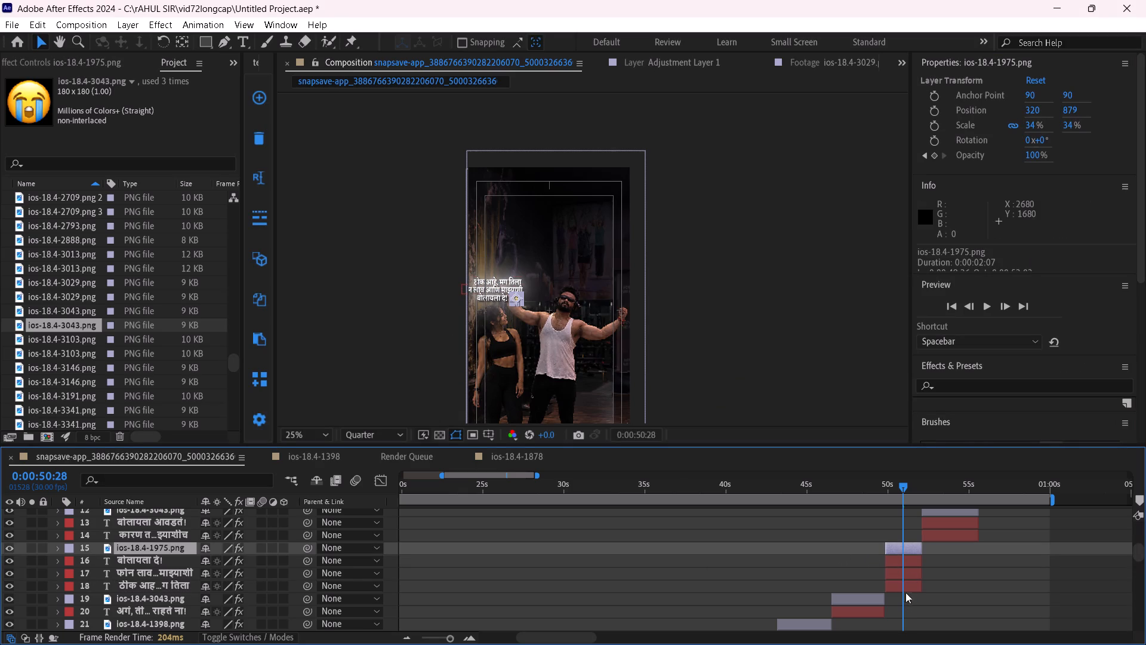
pyautogui.click(861, 487)
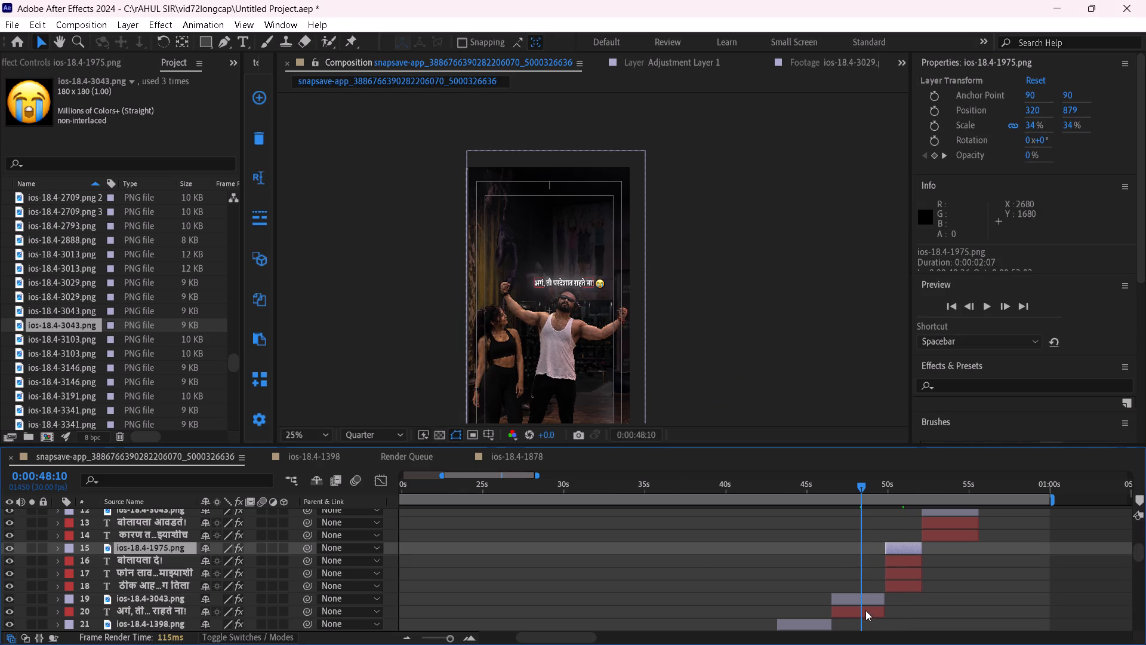
pyautogui.click(870, 592)
pyautogui.keyDown('shift'); pyautogui.click(873, 600); pyautogui.keyUp('shift')
pyautogui.keyDown('shift'); pyautogui.click(875, 610); pyautogui.keyUp('shift')
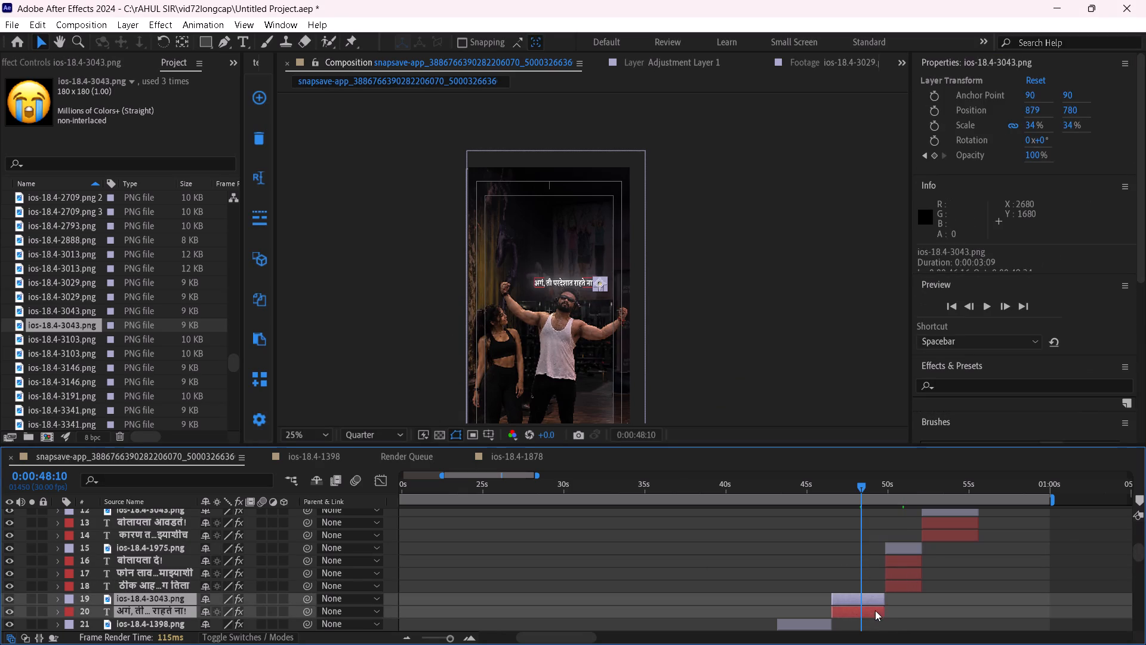
pyautogui.moveTo(884, 601); pyautogui.dragTo(876, 599)
# Shift the three "ठीक आहे…" caption lines and their ios-18.4-1975.png emoji 14 frames earlier and extend their ends to a 0:00:03:10 duration.
pyautogui.click(899, 545)
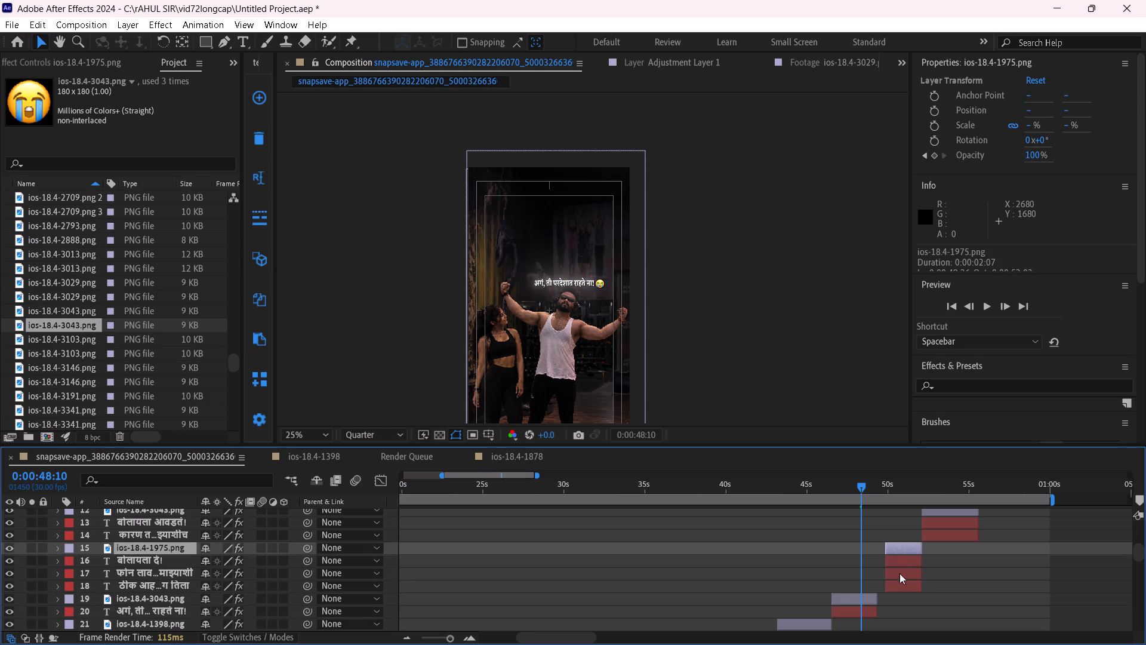
pyautogui.keyDown('shift'); pyautogui.click(899, 584); pyautogui.keyUp('shift')
pyautogui.moveTo(901, 572); pyautogui.dragTo(894, 572)
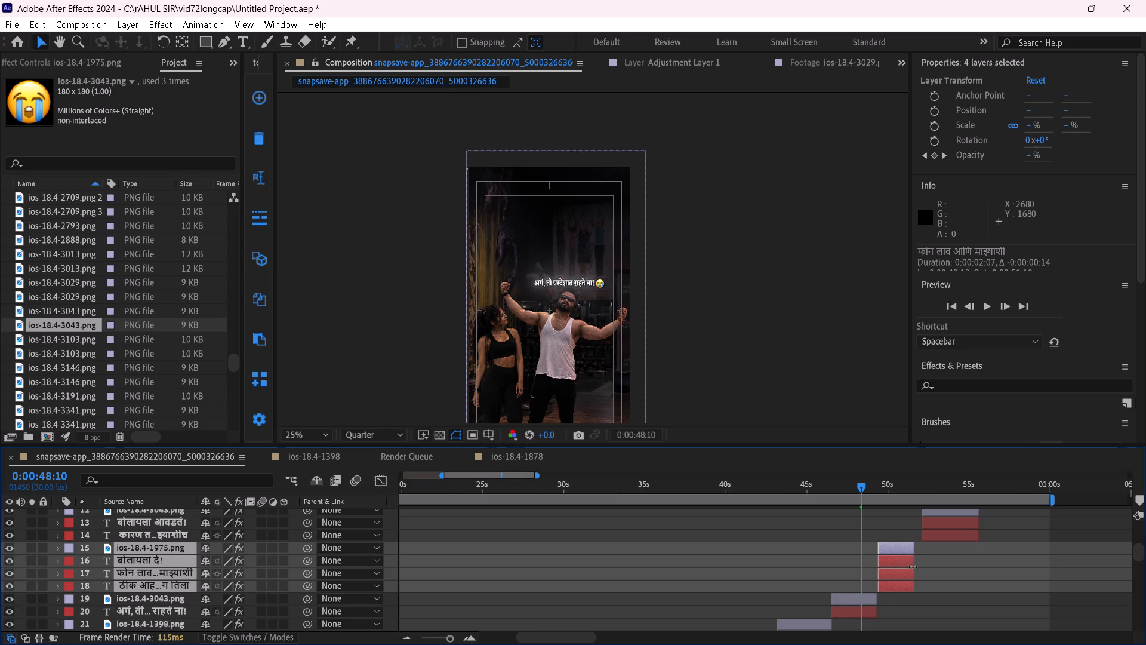
pyautogui.moveTo(917, 565); pyautogui.dragTo(935, 577)
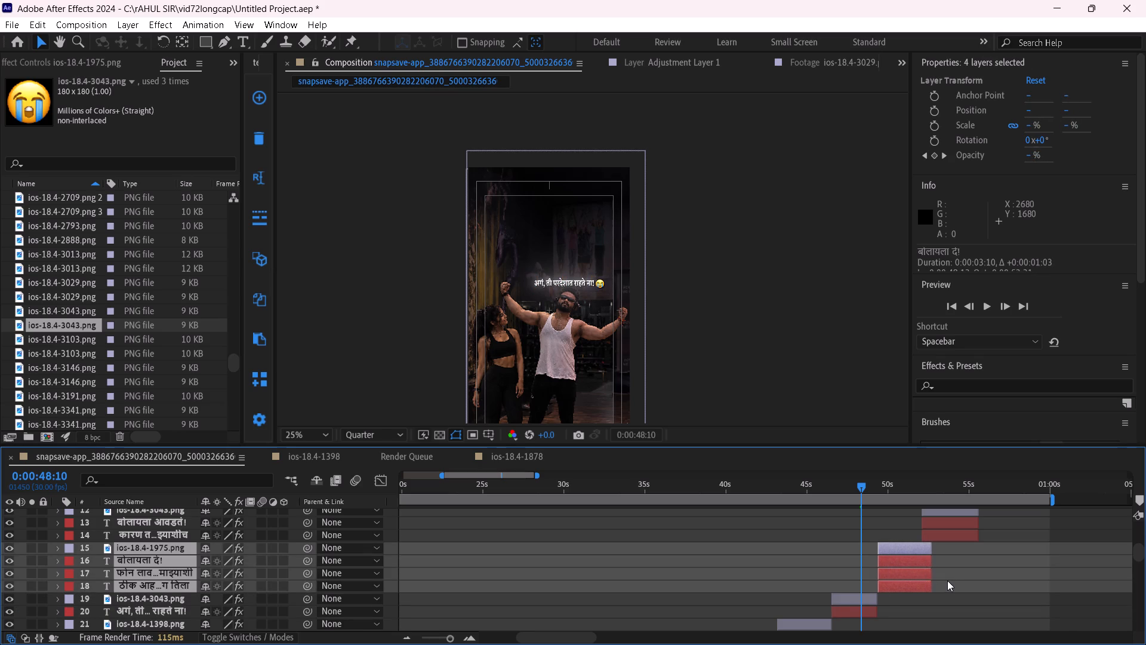
pyautogui.click(947, 580)
# With the playhead at 0:00:51:03, set the horizontal position of the "फोन लाव आणि माझ्याशी" caption line to 207.
pyautogui.moveTo(892, 485); pyautogui.dragTo(905, 499)
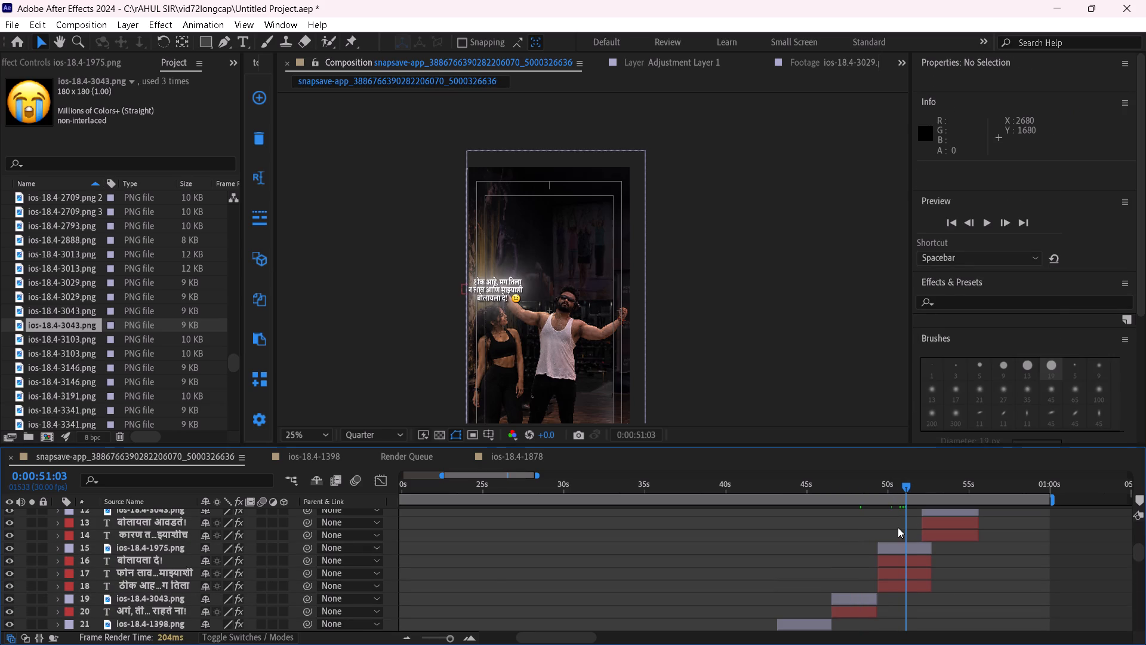
pyautogui.click(925, 576)
pyautogui.moveTo(1035, 108); pyautogui.dragTo(1042, 109)
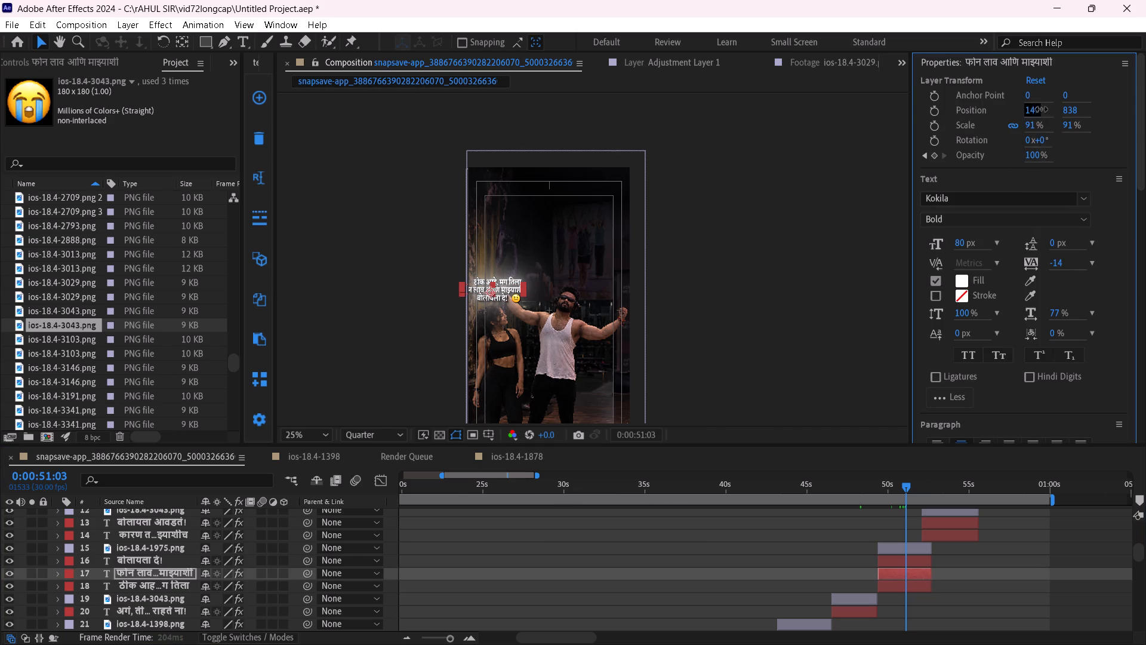
pyautogui.moveTo(1042, 109); pyautogui.dragTo(1094, 121)
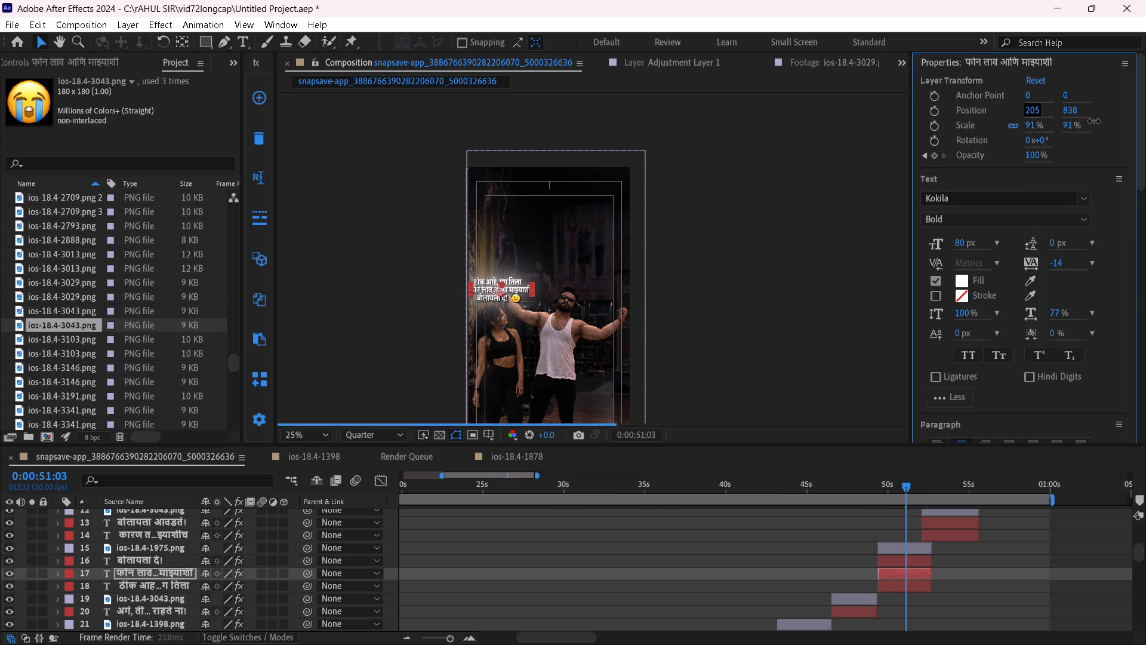
pyautogui.moveTo(1094, 121); pyautogui.dragTo(1096, 122)
# Raise the "ठीक आहे, मग तिला" caption line to vertical position 769.
pyautogui.click(923, 589)
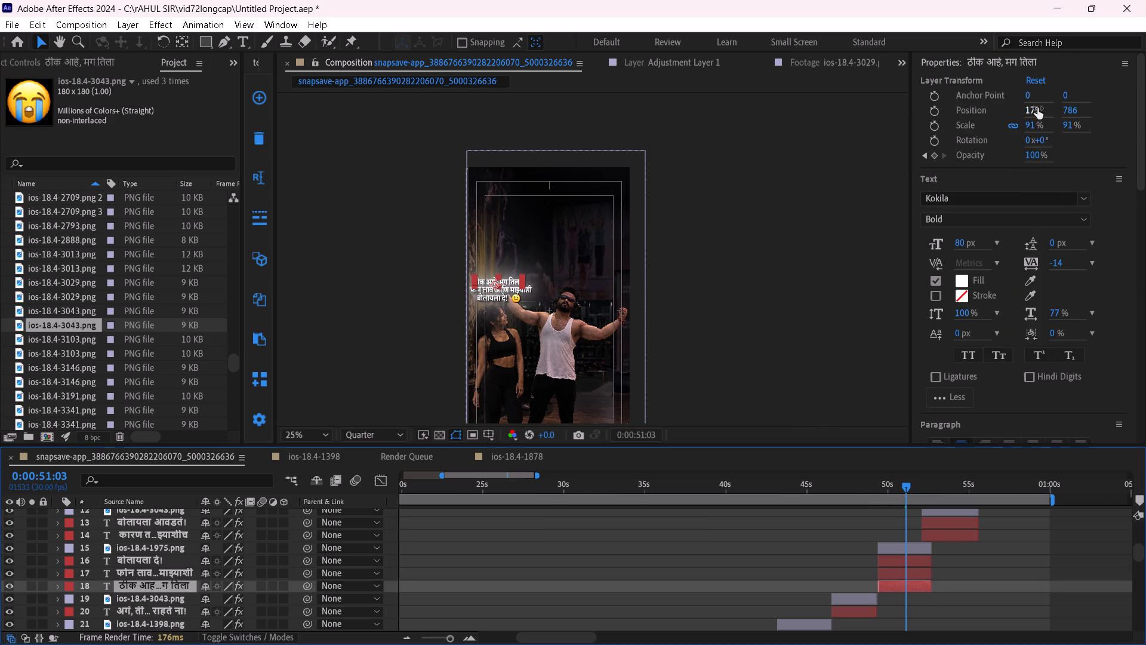
pyautogui.moveTo(1070, 107); pyautogui.dragTo(1058, 105)
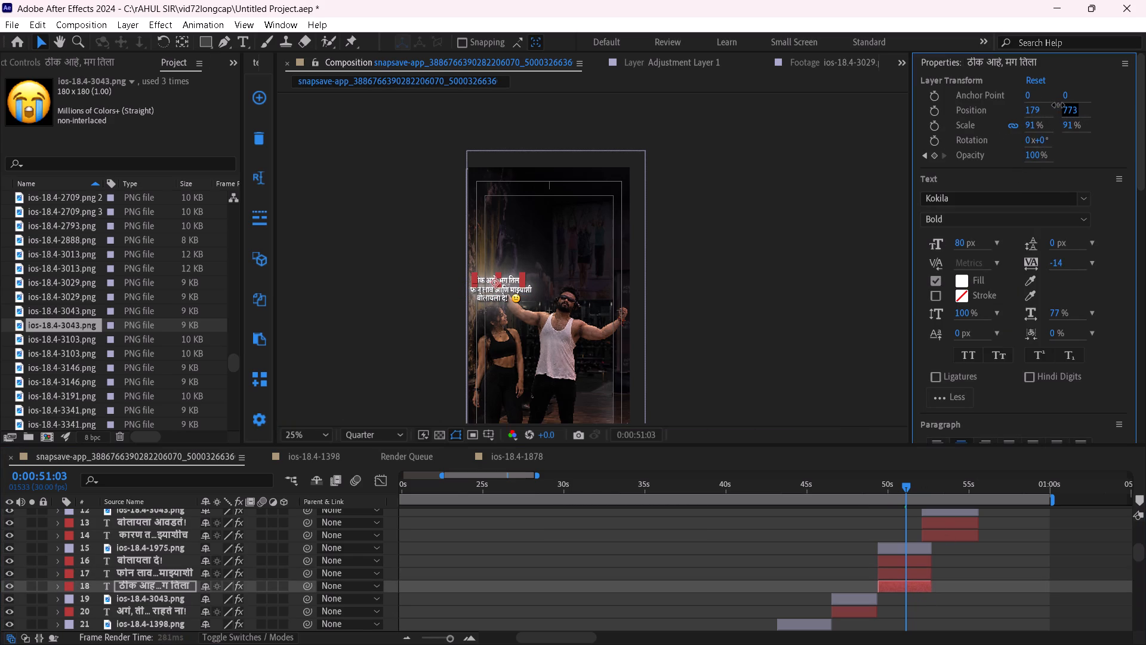
pyautogui.moveTo(1058, 105); pyautogui.dragTo(1055, 106)
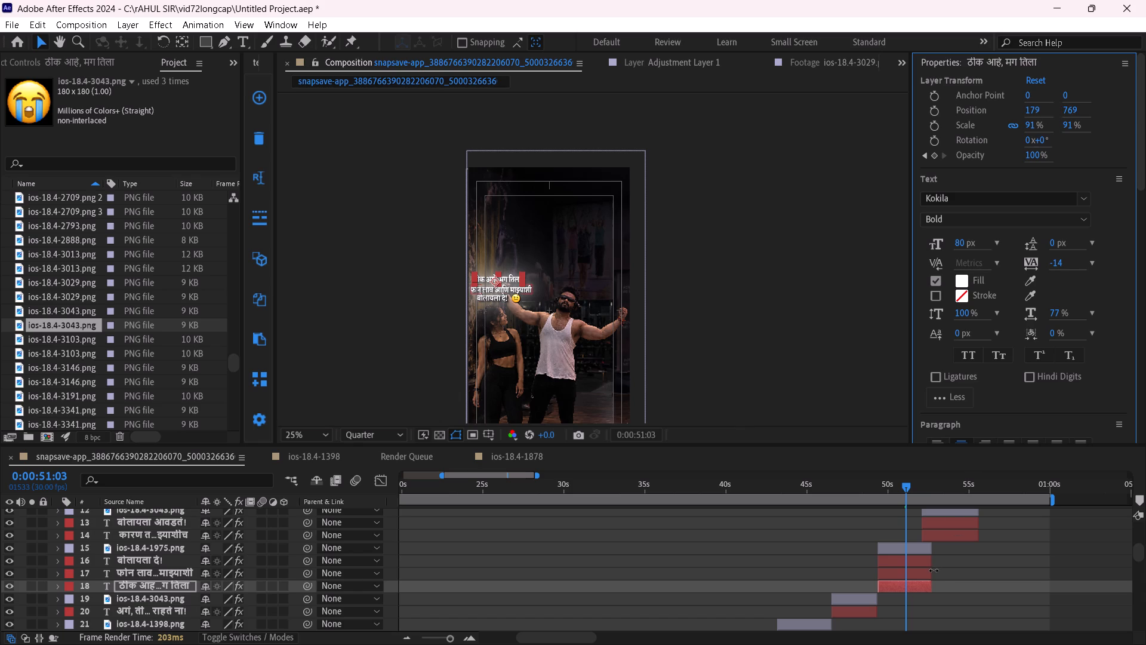
# Raise the "फोन लाव आणि माझ्याशी" line to vertical position 826 and shift it right to line up its start with the line above.
pyautogui.click(934, 570)
pyautogui.moveTo(1076, 106); pyautogui.dragTo(1072, 106)
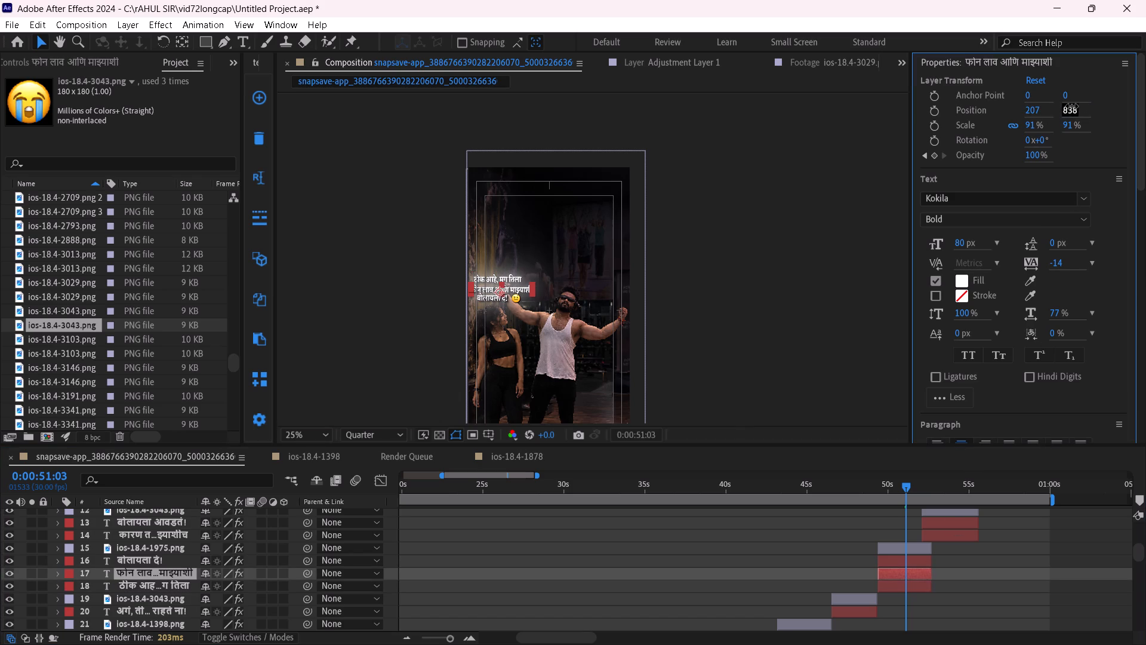
pyautogui.moveTo(1072, 106); pyautogui.dragTo(1066, 105)
pyautogui.moveTo(1035, 108); pyautogui.dragTo(1039, 108)
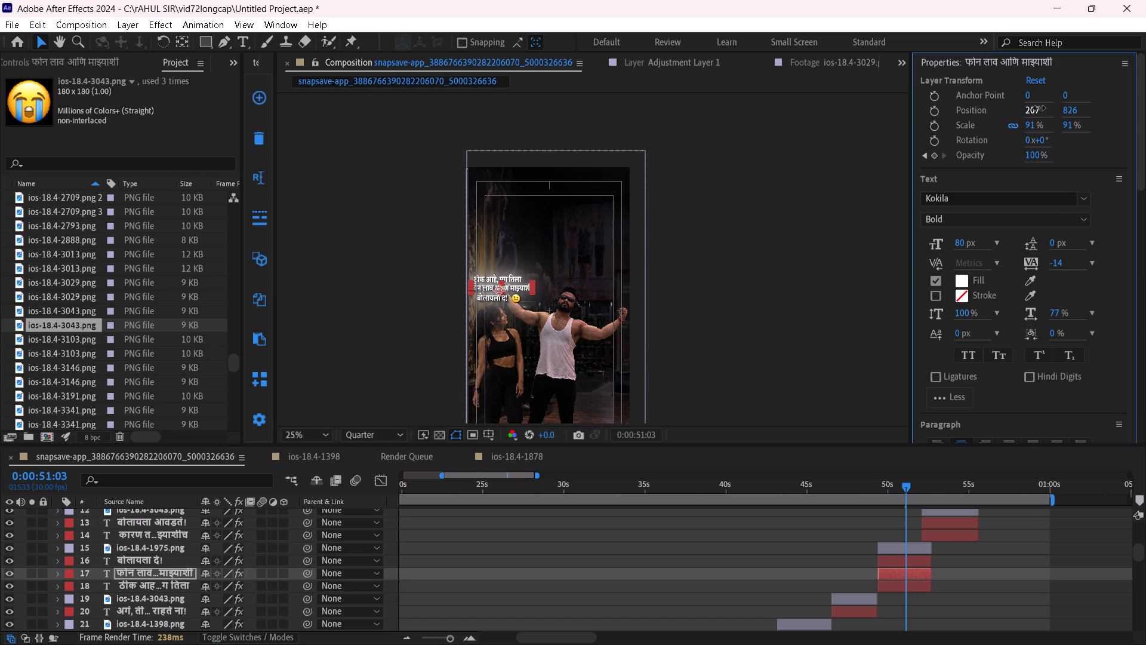
pyautogui.moveTo(1039, 108); pyautogui.dragTo(1071, 109)
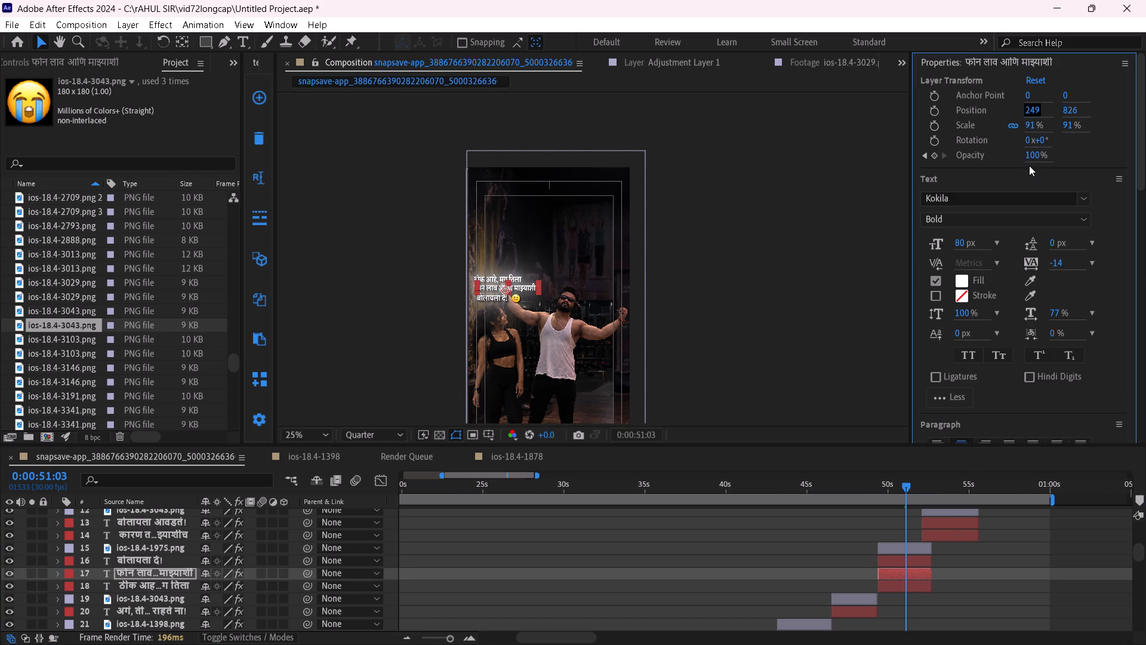
pyautogui.click(756, 312)
pyautogui.click(892, 573)
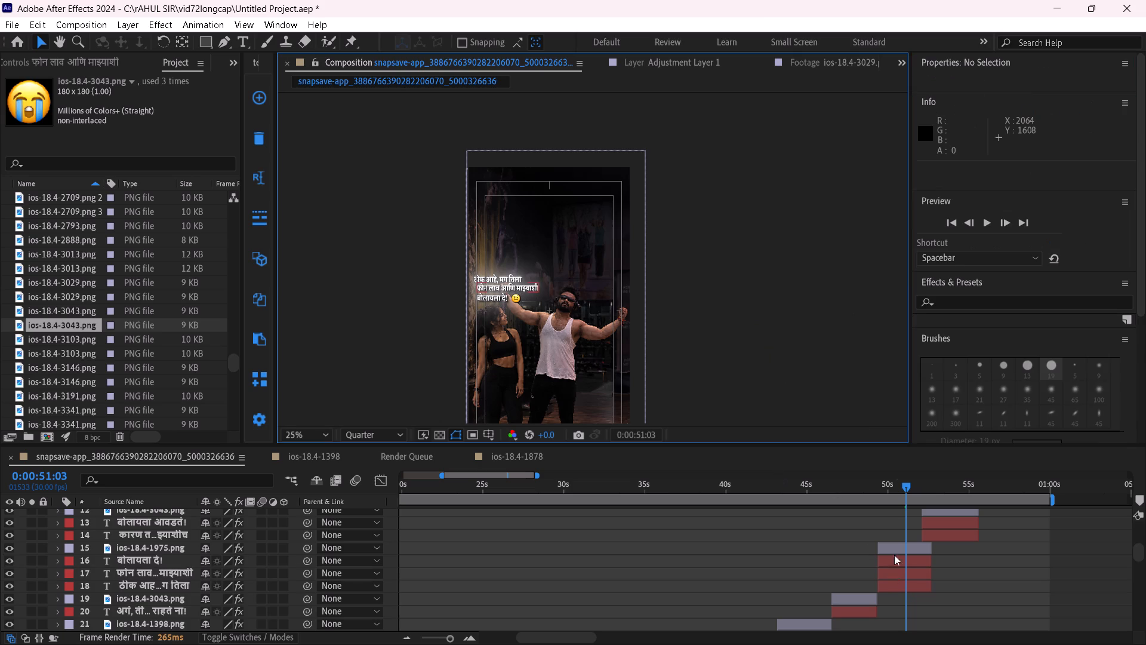
pyautogui.moveTo(1031, 107); pyautogui.dragTo(1025, 112)
pyautogui.click(764, 300)
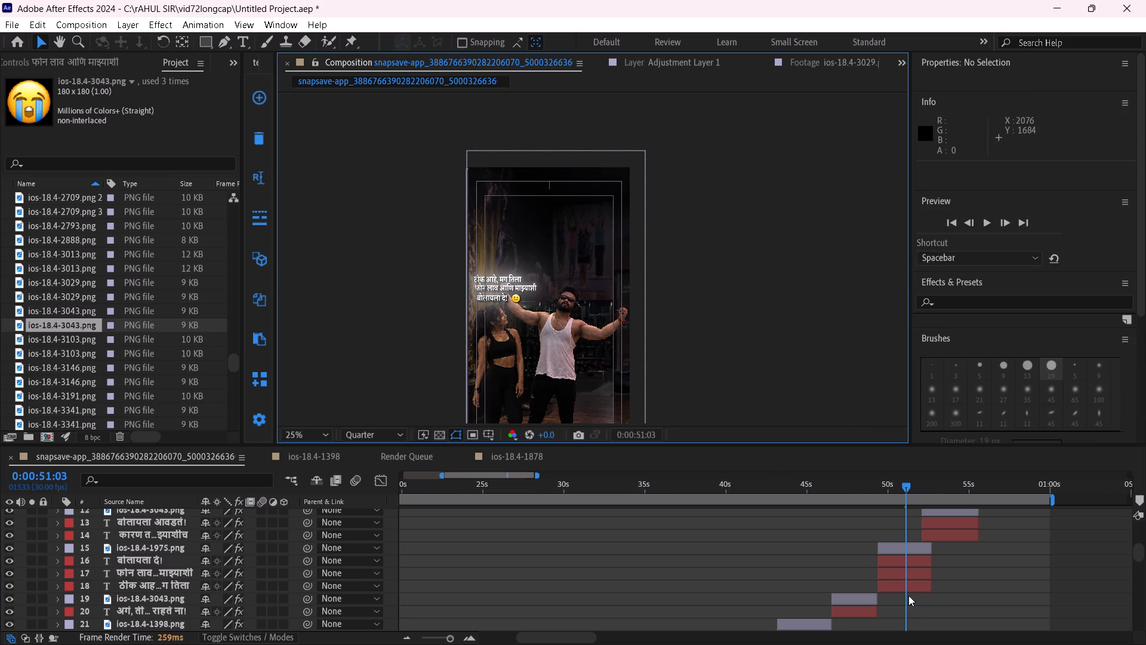
# Move the "ठीक आहे, मग तिला" caption line to position 186, 760 for even spacing above the second line.
pyautogui.click(904, 589)
pyautogui.moveTo(1069, 112); pyautogui.dragTo(1065, 112)
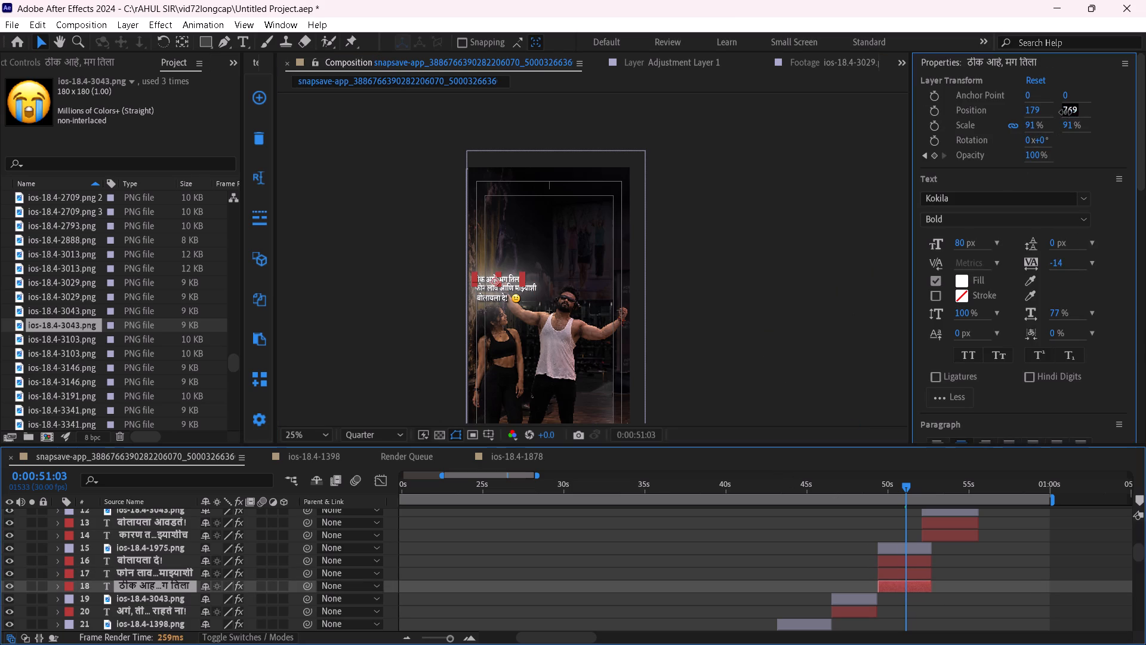
pyautogui.moveTo(1065, 112); pyautogui.dragTo(1059, 113)
pyautogui.moveTo(1036, 109); pyautogui.dragTo(1045, 110)
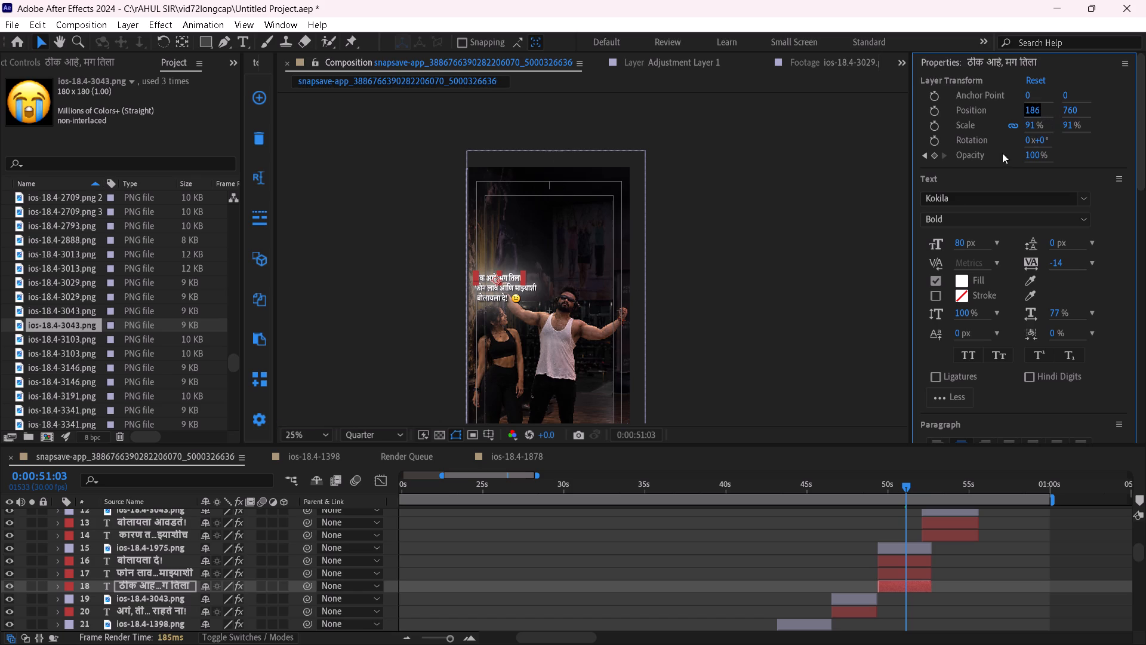
pyautogui.click(815, 273)
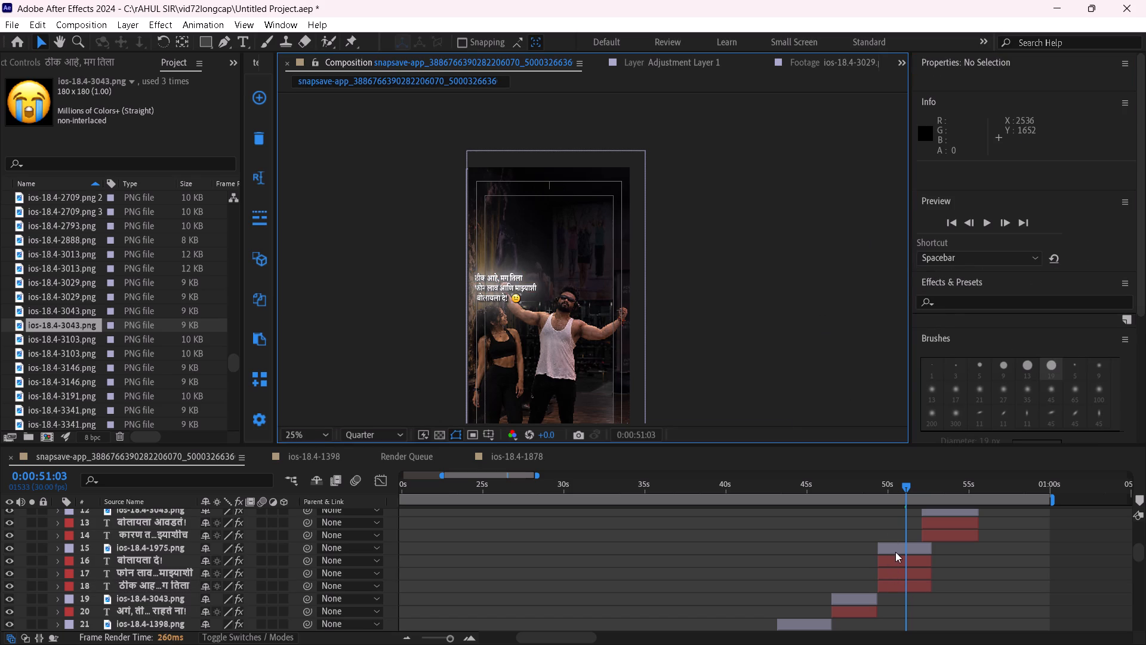
# Fine-tune the horizontal position of the ios-18.4-1975.png emoji next to the "बोलायला दे!" caption line.
pyautogui.click(902, 560)
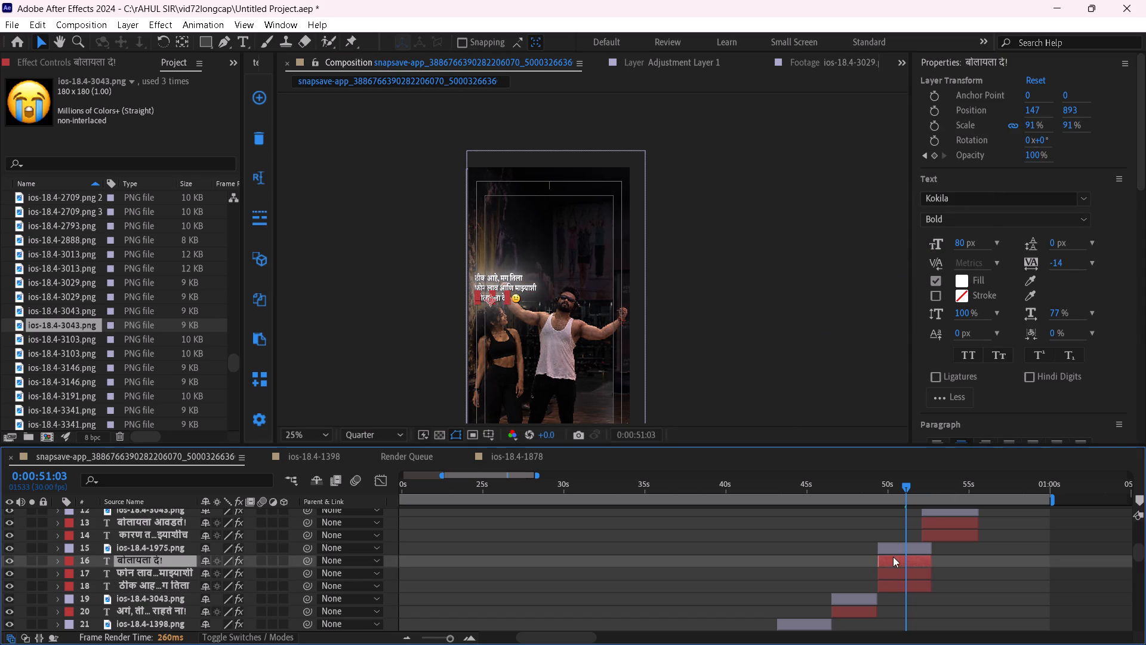
pyautogui.click(901, 543)
pyautogui.moveTo(1040, 106); pyautogui.dragTo(1031, 107)
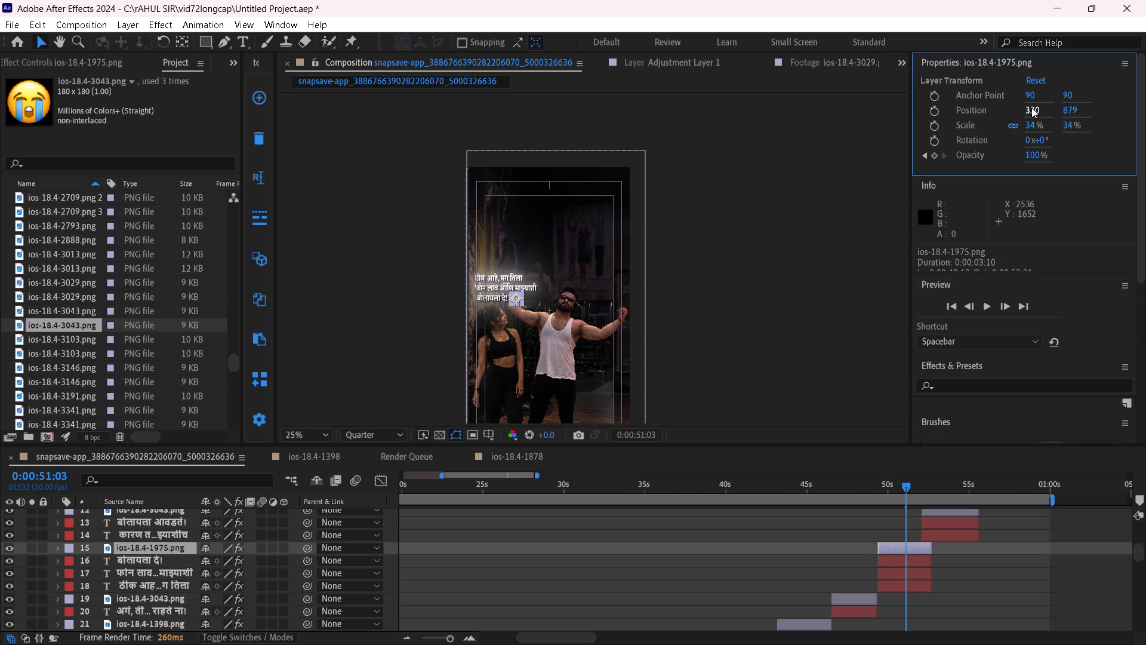
pyautogui.moveTo(1031, 107); pyautogui.dragTo(1026, 109)
pyautogui.moveTo(1031, 112); pyautogui.dragTo(1030, 112)
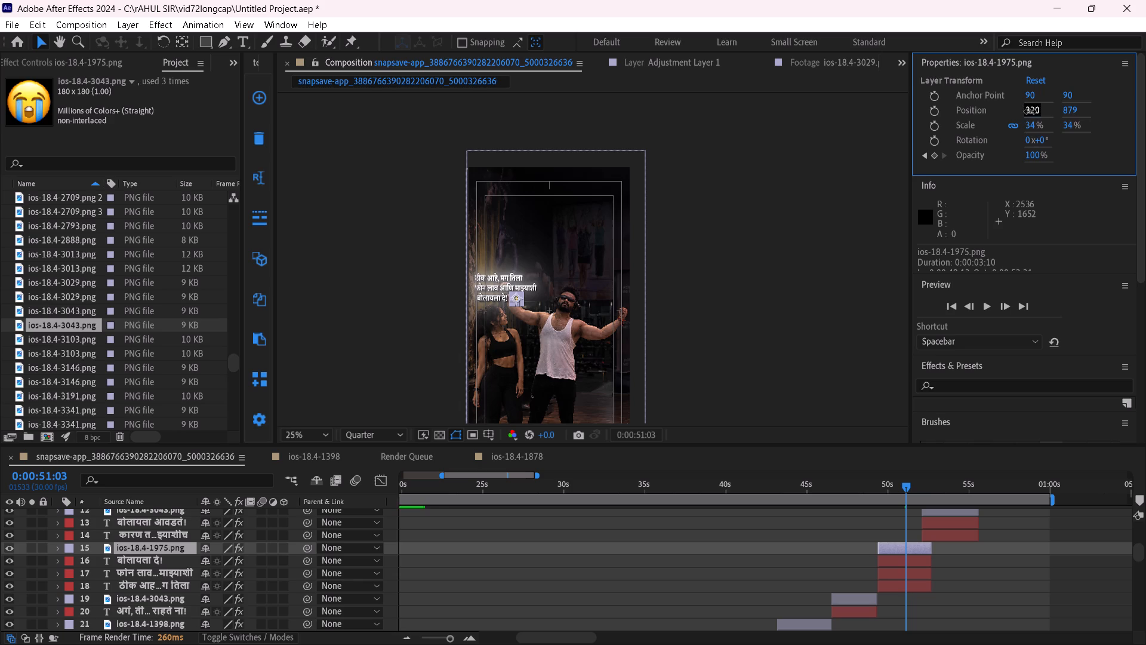
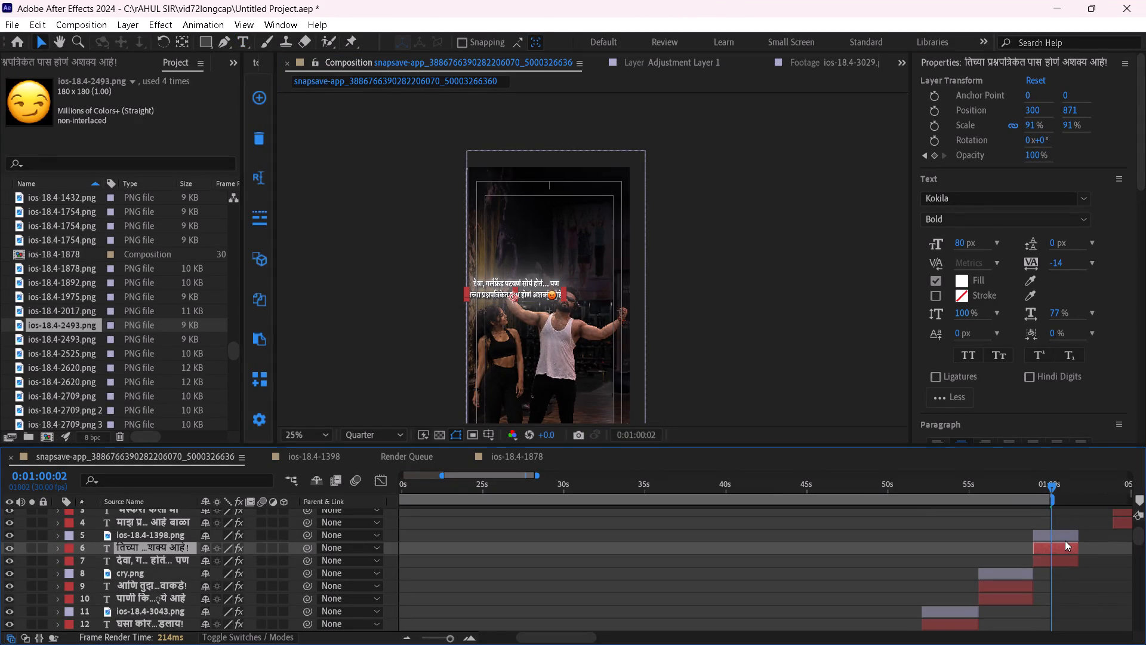
# Move the two-line "देवा, गर्लफ्रेंड पटवणं सोपं होतं... पण" caption and its emoji together up and right, to just above the man's head.
pyautogui.keyDown('shift'); pyautogui.click(1065, 540); pyautogui.keyUp('shift')
pyautogui.keyDown('shift'); pyautogui.click(1071, 564); pyautogui.keyUp('shift')
pyautogui.moveTo(531, 294); pyautogui.dragTo(575, 279)
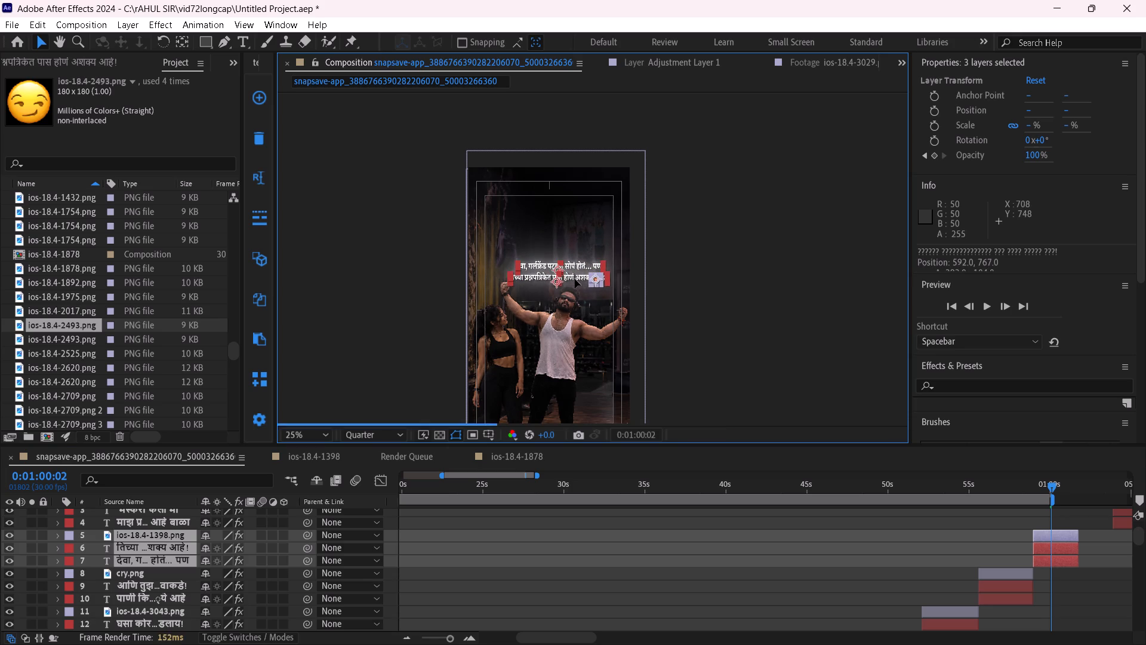
pyautogui.moveTo(575, 279); pyautogui.dragTo(576, 280)
pyautogui.click(667, 290)
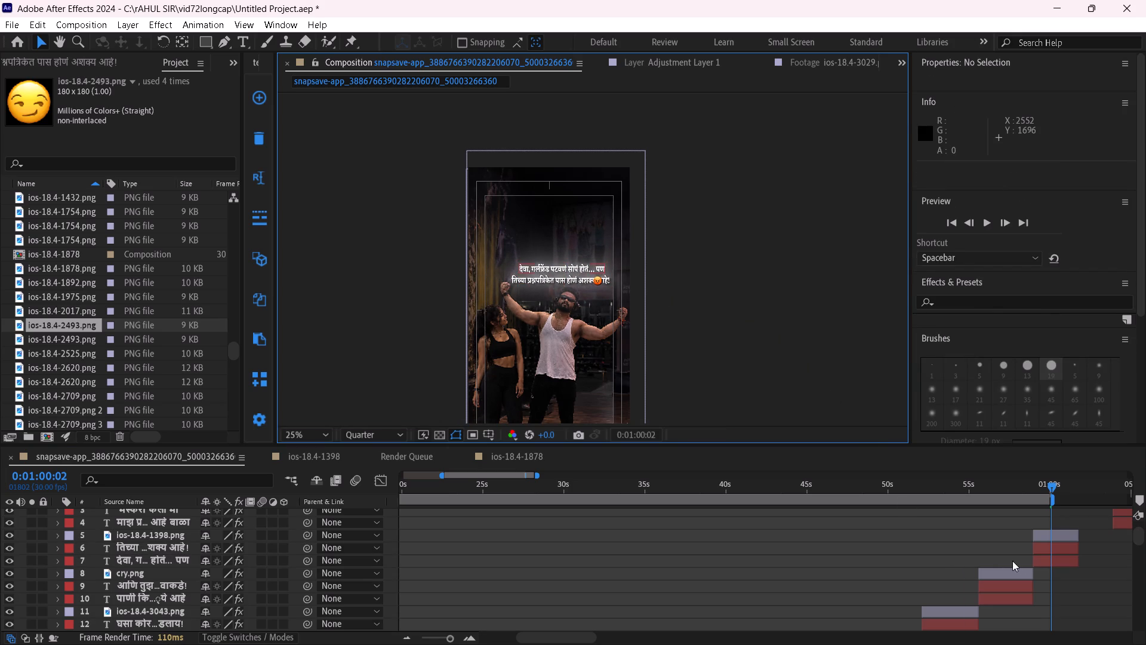
# Set the ios-18.4-1398.png emoji's horizontal position to 981, just past the end of the "अशक्य आहे!" line.
pyautogui.click(1044, 534)
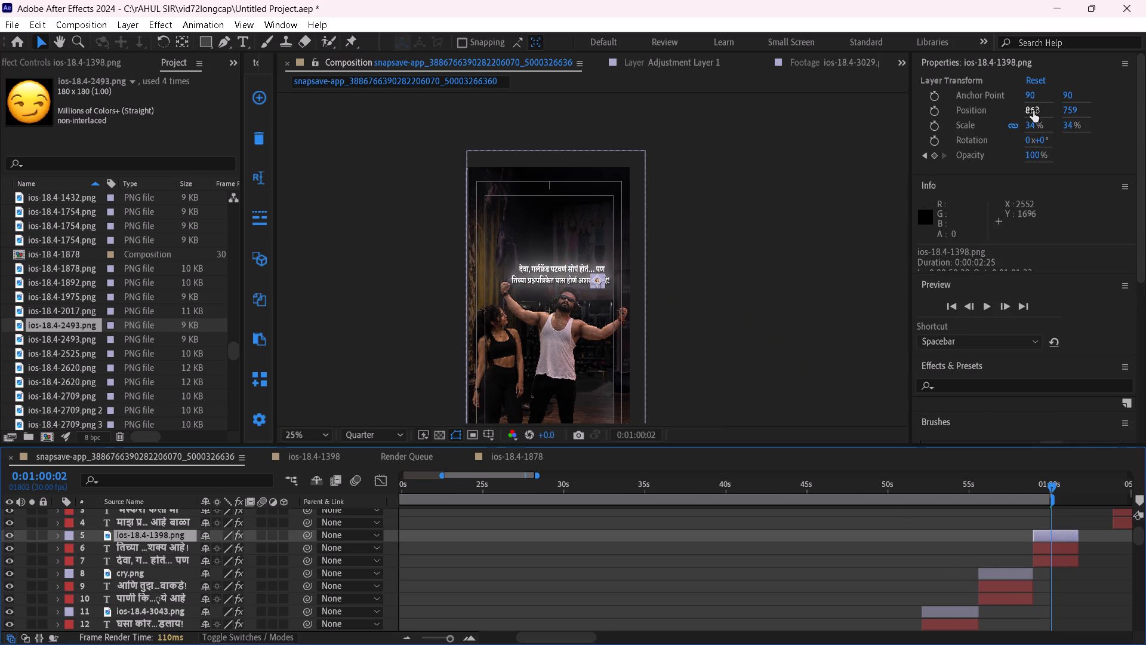
pyautogui.moveTo(1033, 111); pyautogui.dragTo(1127, 104)
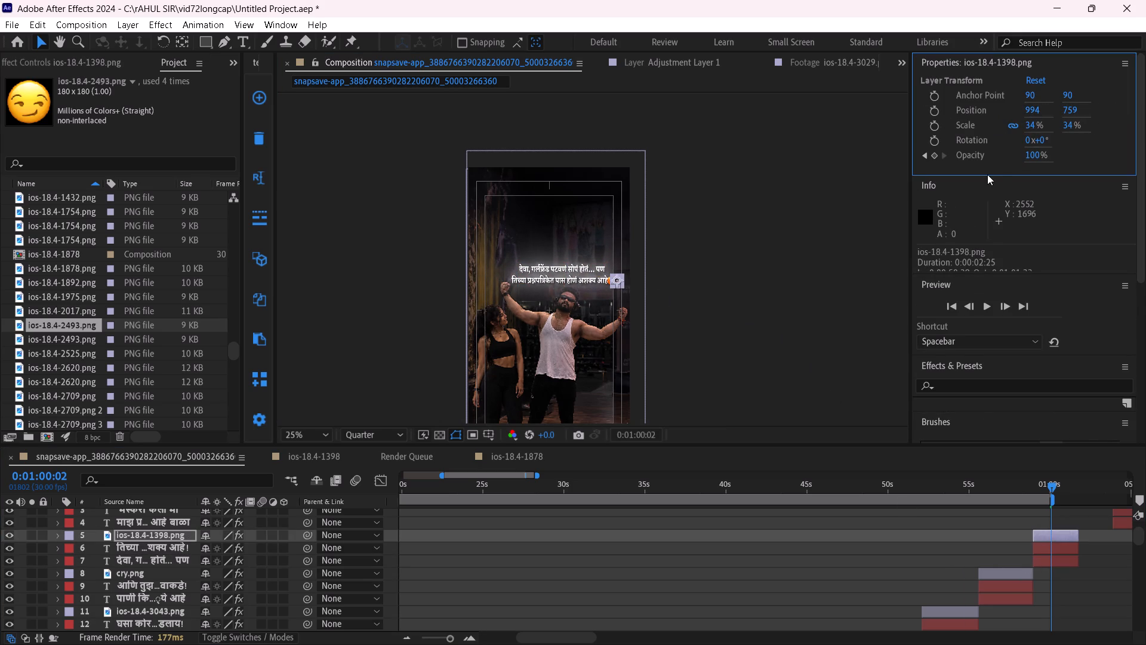
pyautogui.click(728, 279)
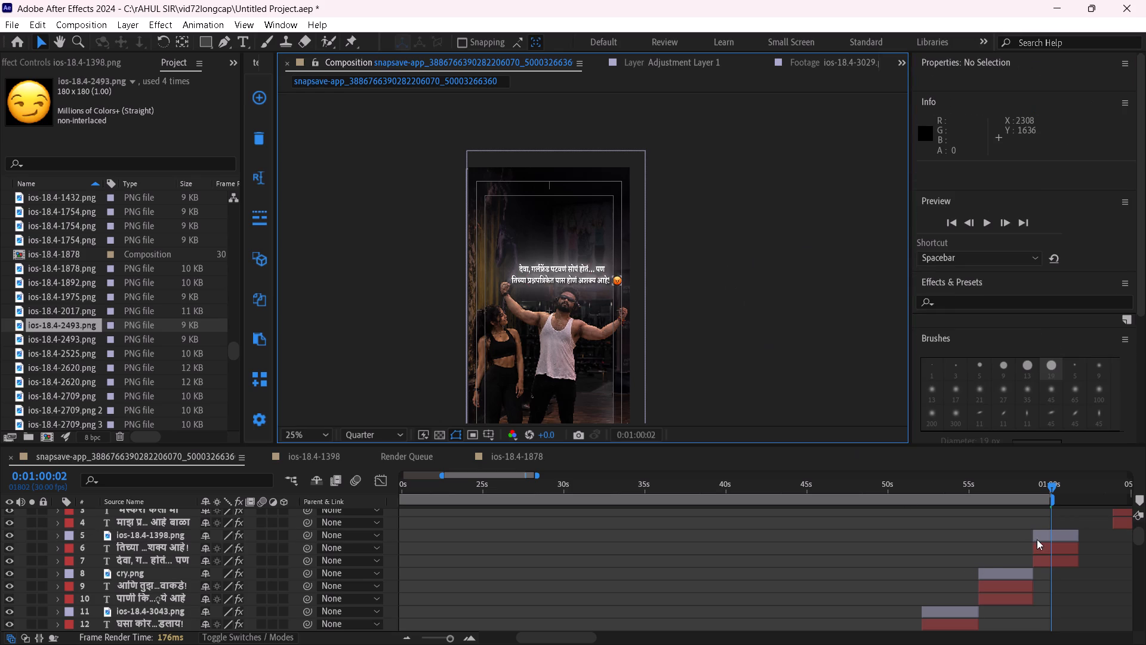
pyautogui.click(1037, 539)
pyautogui.moveTo(1032, 107); pyautogui.dragTo(1024, 114)
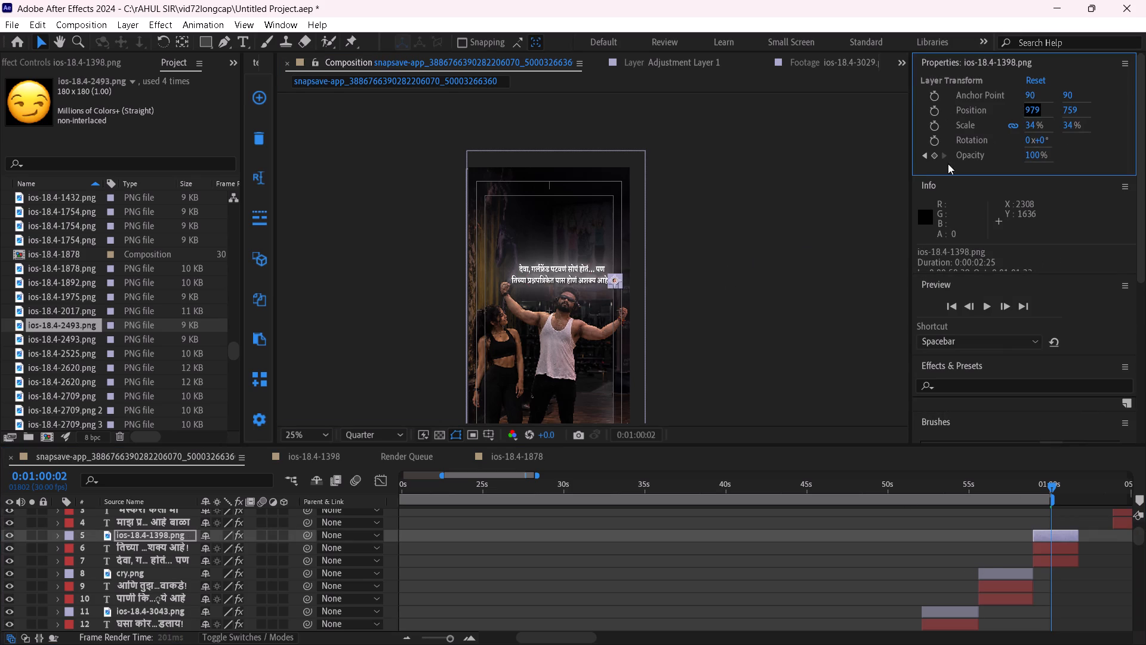
pyautogui.click(816, 219)
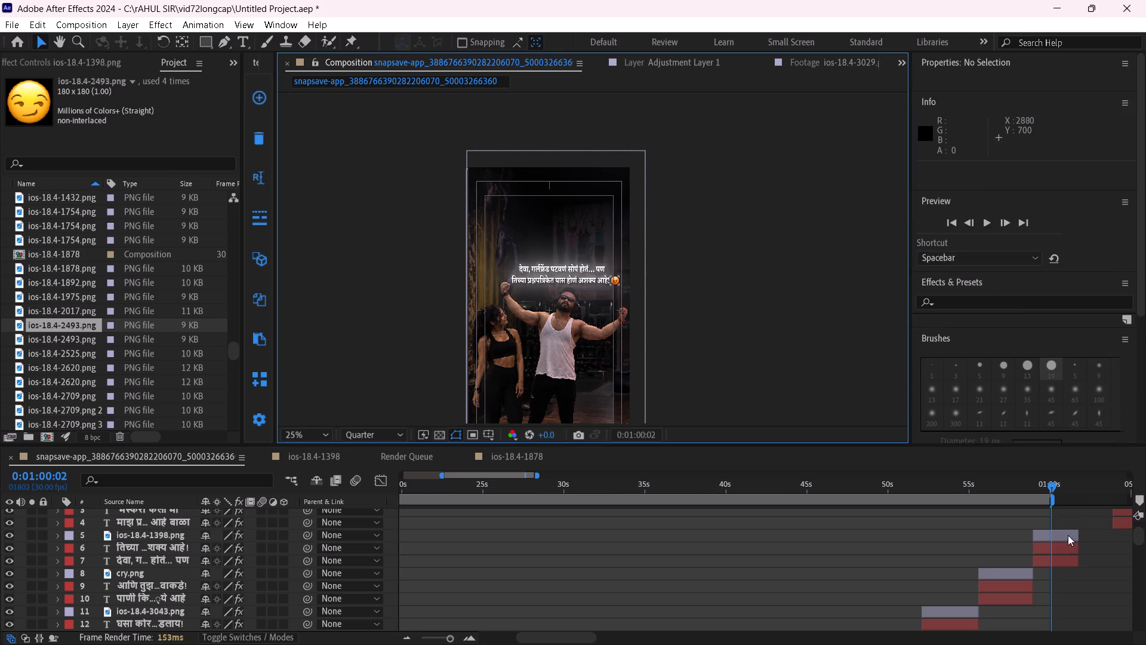
pyautogui.click(1068, 535)
pyautogui.click(1039, 111)
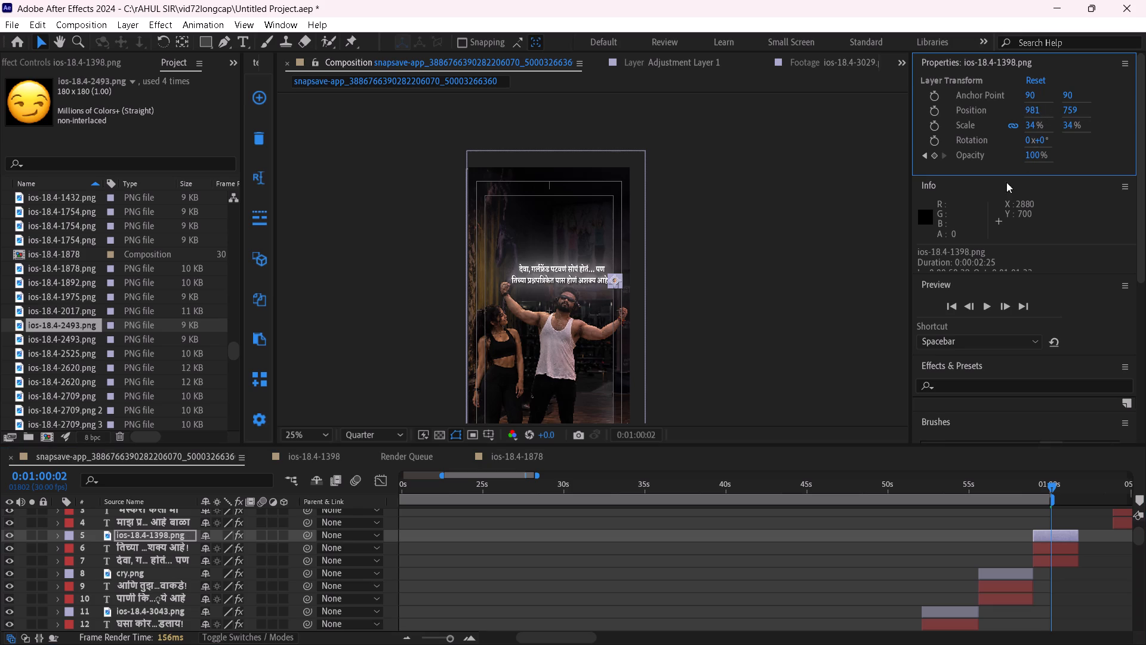
pyautogui.click(765, 277)
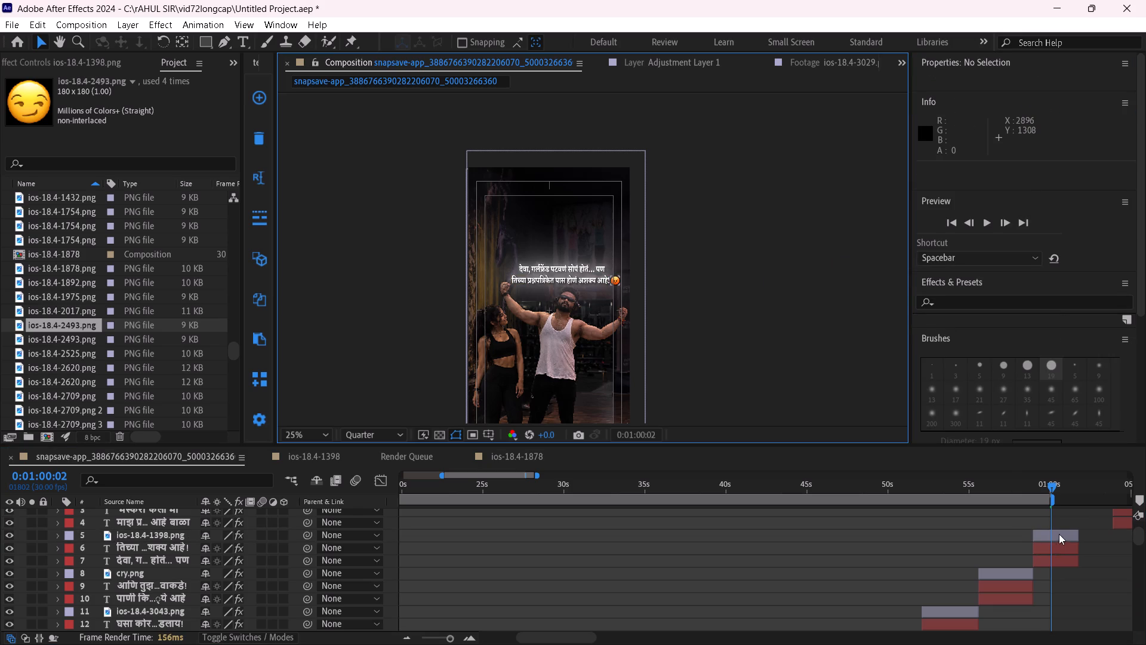
# Browse the imported emoji images and replace the source of the ios-18.4-1398.png layer beside this caption with ios-18.4-1878.png.
pyautogui.click(1060, 533)
pyautogui.click(34, 272)
pyautogui.click(46, 313)
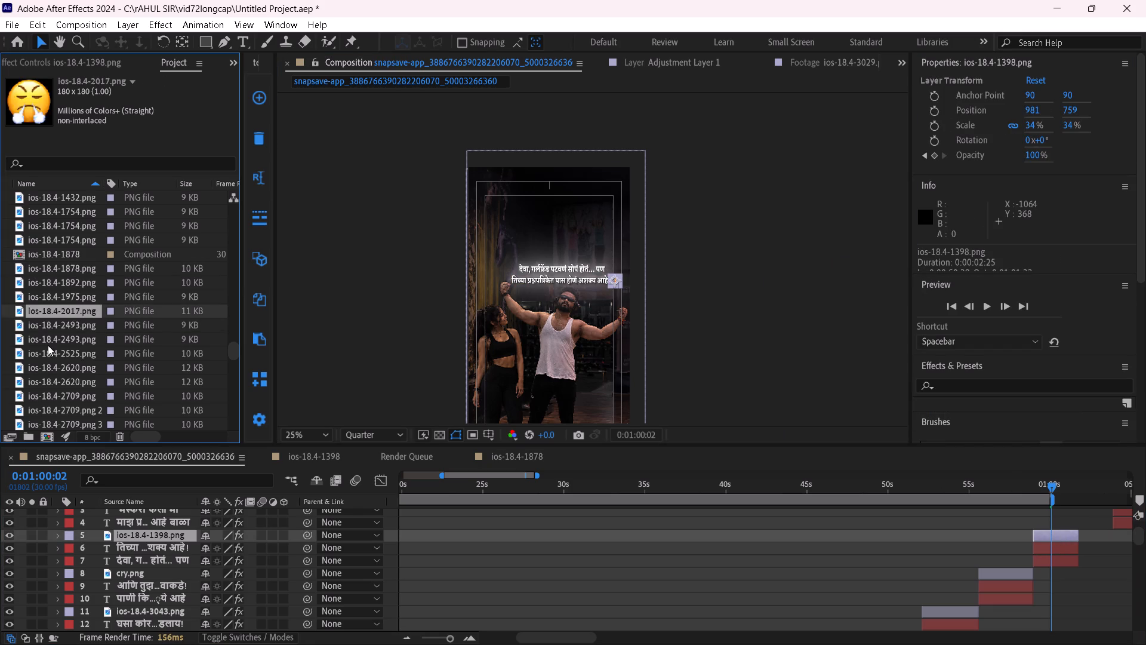
pyautogui.click(48, 346)
pyautogui.scroll(-1, 50, 348)
pyautogui.scroll(2, 52, 261)
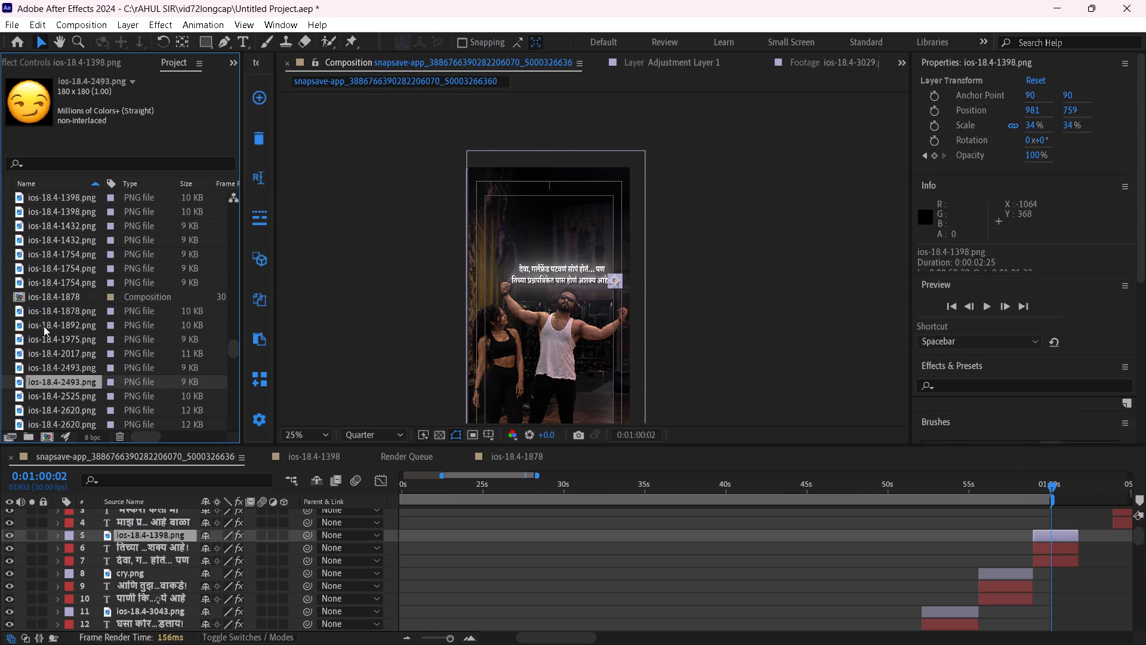
pyautogui.scroll(-1, 41, 338)
pyautogui.click(42, 324)
pyautogui.click(52, 352)
pyautogui.scroll(9, 54, 347)
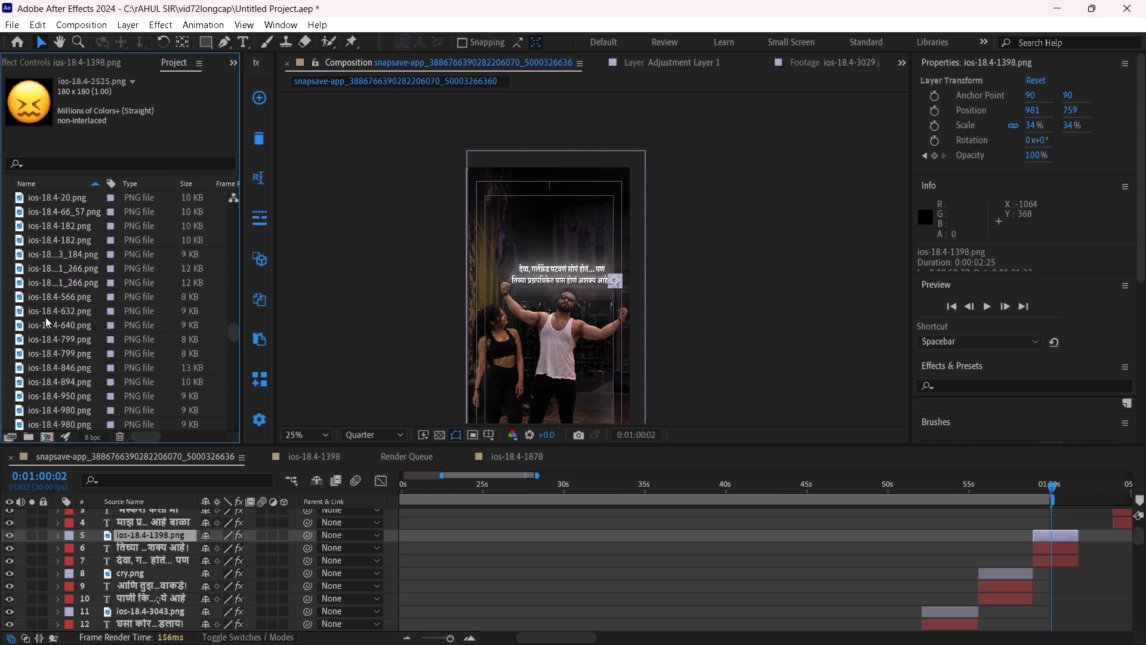
pyautogui.scroll(9, 45, 317)
pyautogui.scroll(-10, 43, 272)
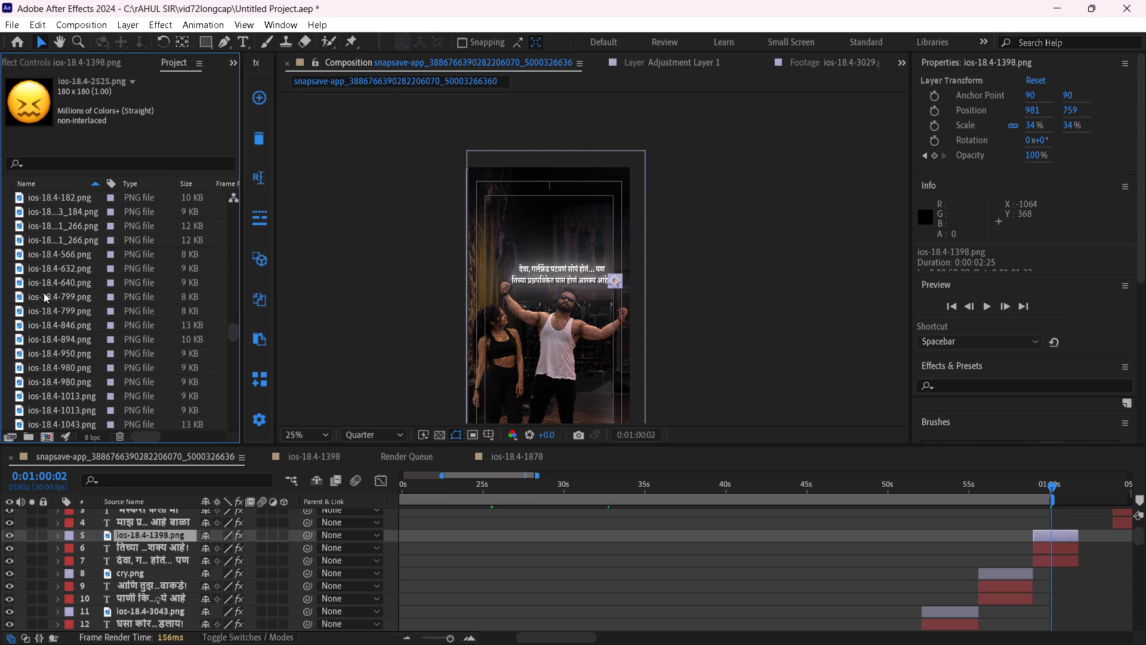
pyautogui.scroll(-6, 44, 293)
pyautogui.click(53, 356)
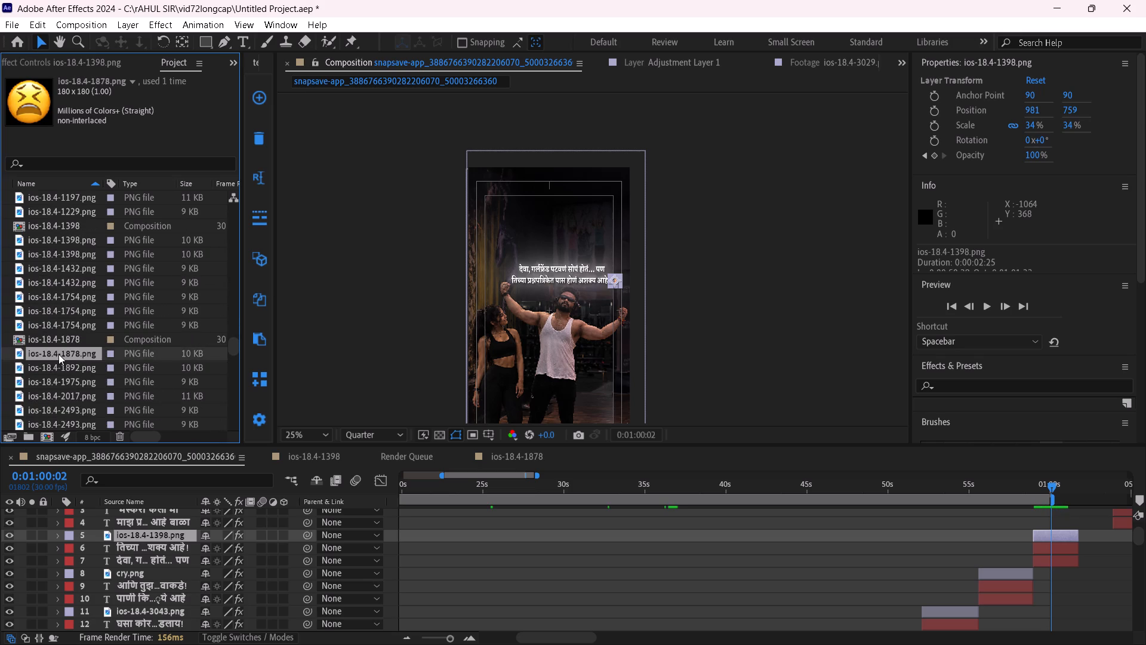
pyautogui.keyDown('alt'); pyautogui.moveTo(58, 354); pyautogui.dragTo(1068, 536); pyautogui.keyUp('alt')
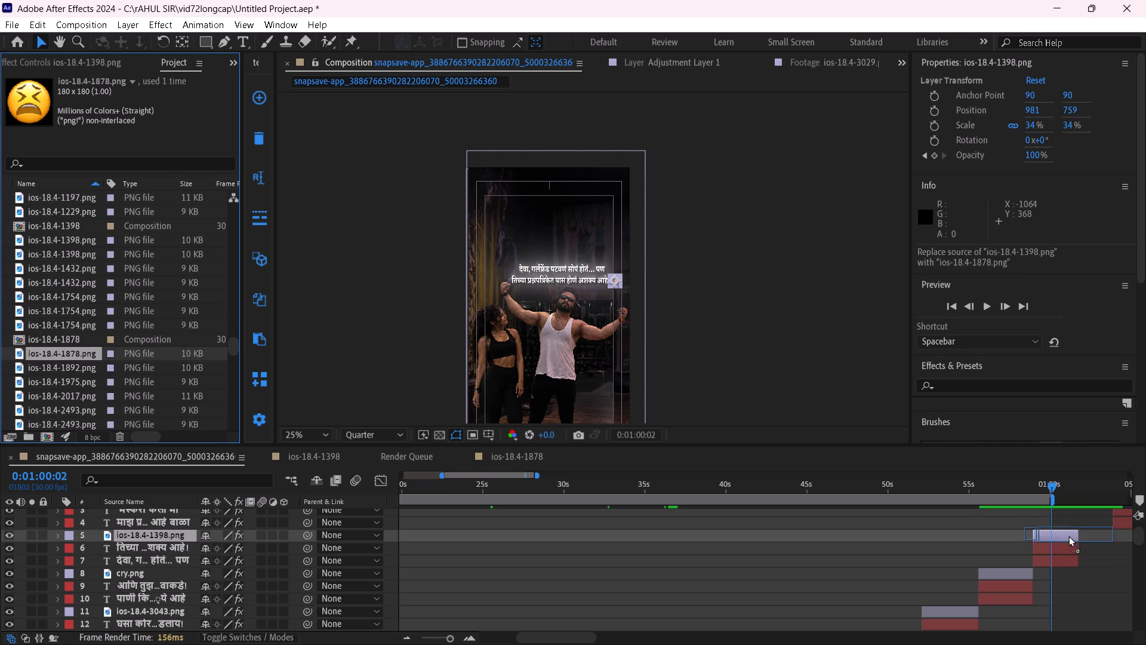
pyautogui.keyDown('alt'); pyautogui.moveTo(1068, 536); pyautogui.dragTo(1068, 536); pyautogui.keyUp('alt')
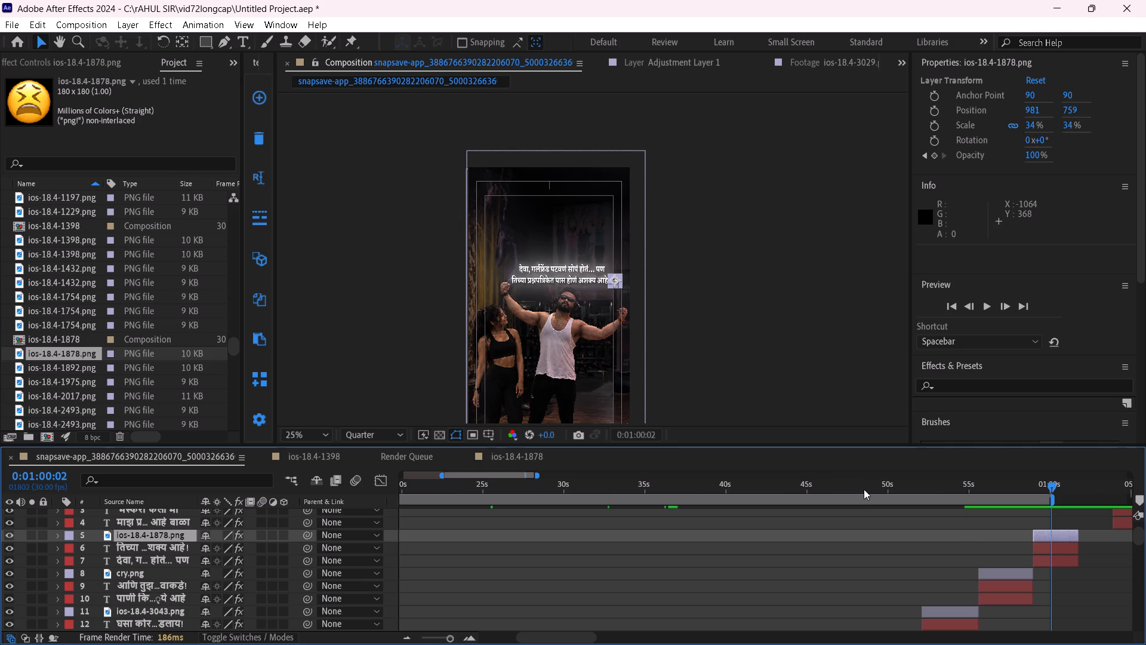
# Shift the opening caption's three lines and its ios-18.4-2493.png emoji slightly left together, checking them near 0:00:02:08.
pyautogui.moveTo(864, 489); pyautogui.dragTo(413, 576)
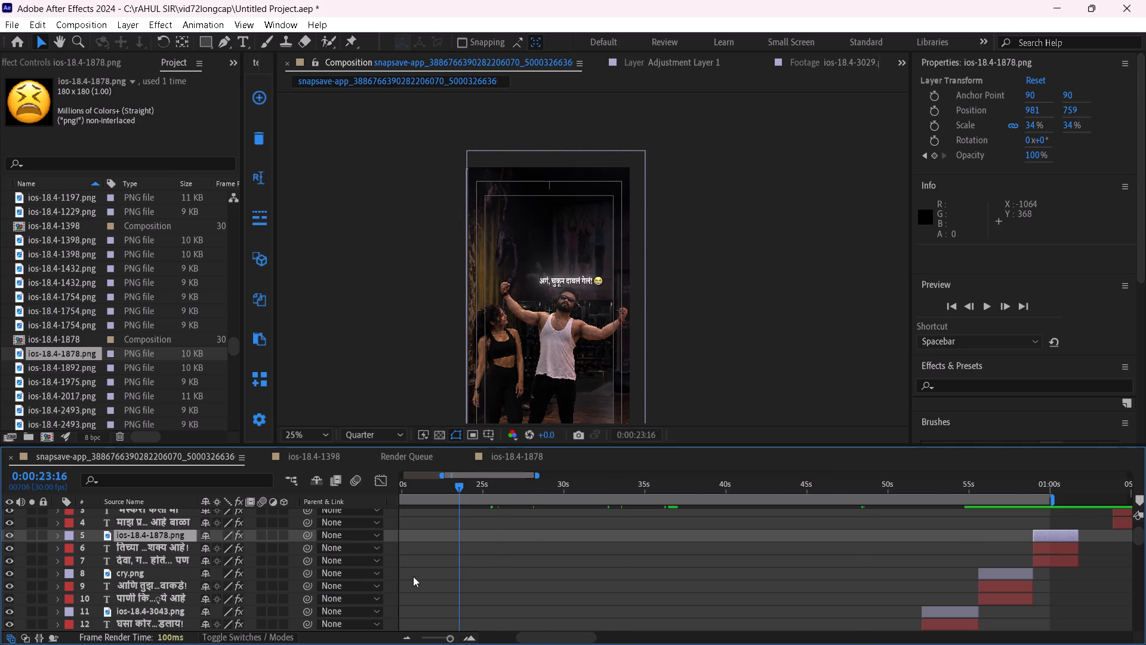
pyautogui.moveTo(413, 576); pyautogui.dragTo(383, 594)
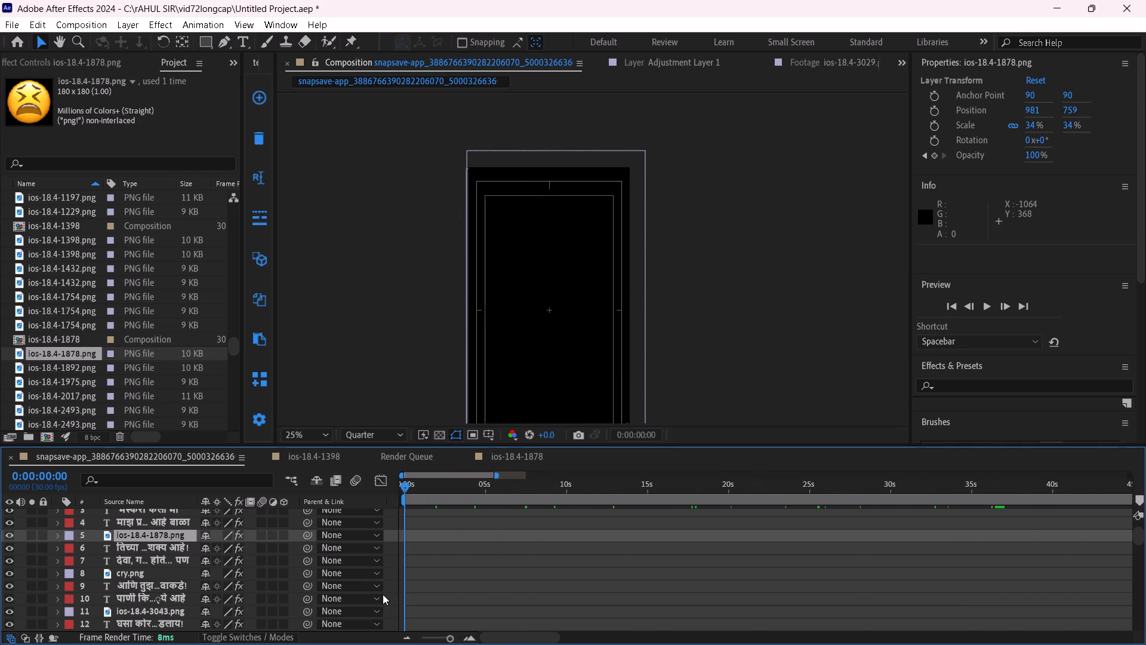
pyautogui.moveTo(383, 594); pyautogui.dragTo(441, 601)
pyautogui.scroll(-9, 451, 586)
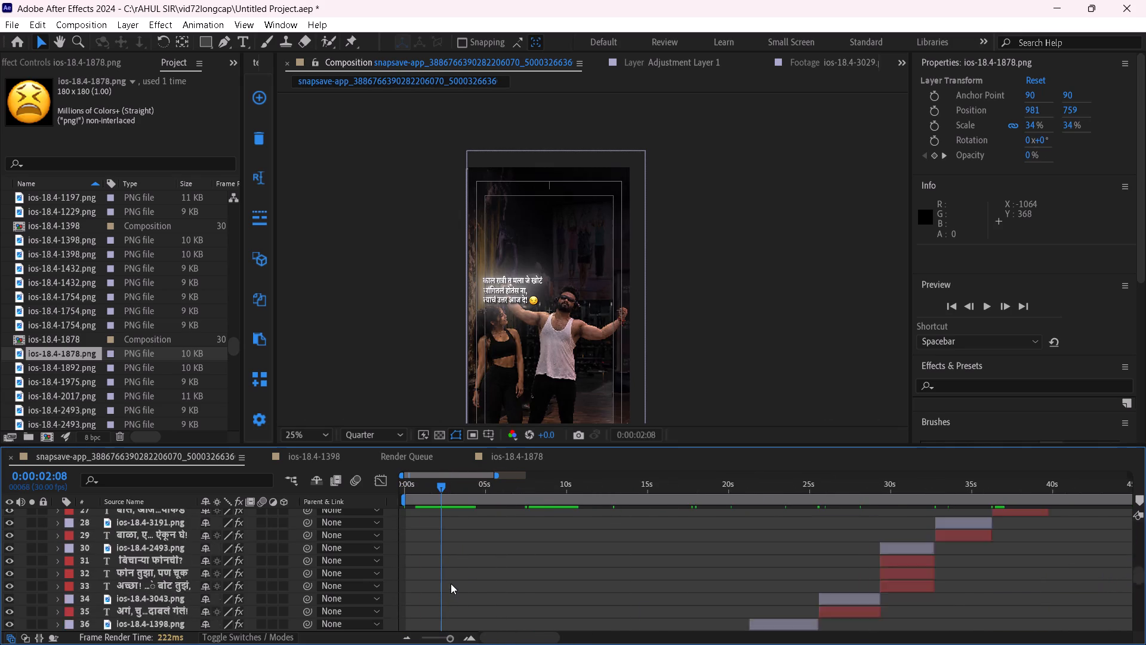
pyautogui.scroll(-9, 451, 583)
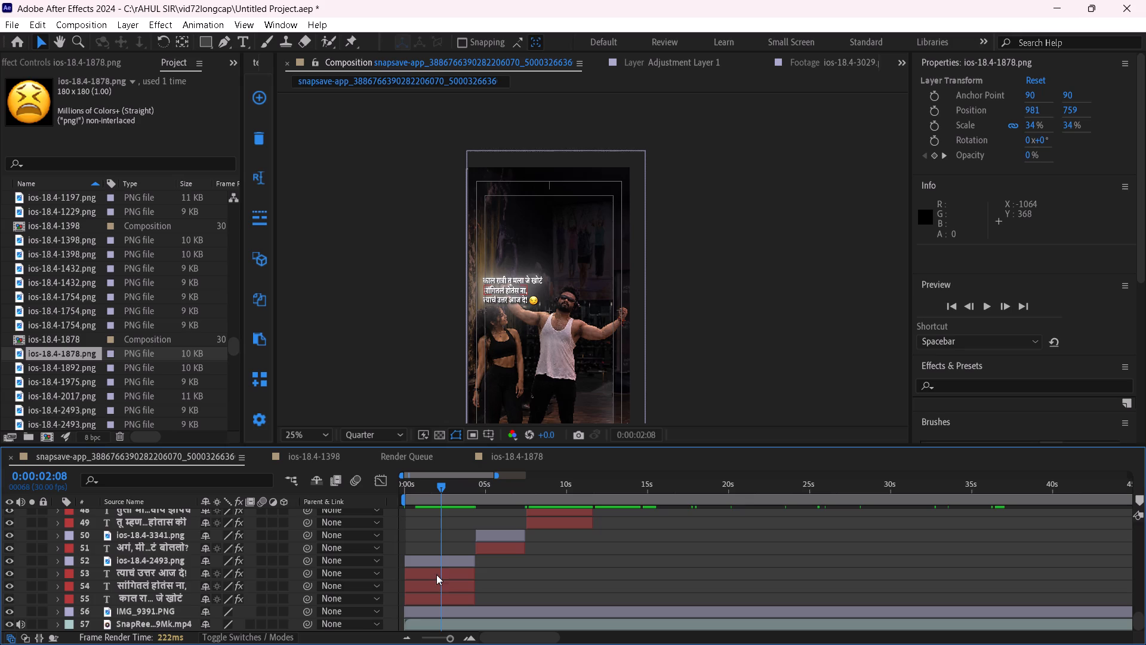
pyautogui.click(438, 564)
pyautogui.keyDown('shift'); pyautogui.click(442, 602); pyautogui.keyUp('shift')
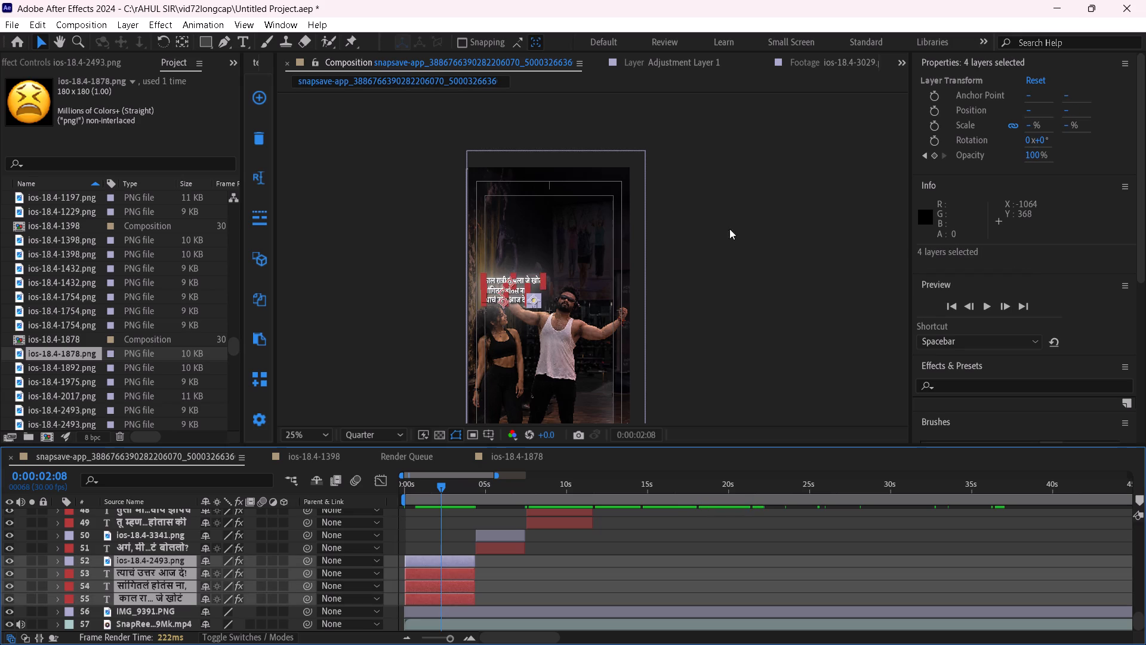
pyautogui.moveTo(1028, 110); pyautogui.dragTo(1012, 113)
pyautogui.click(848, 271)
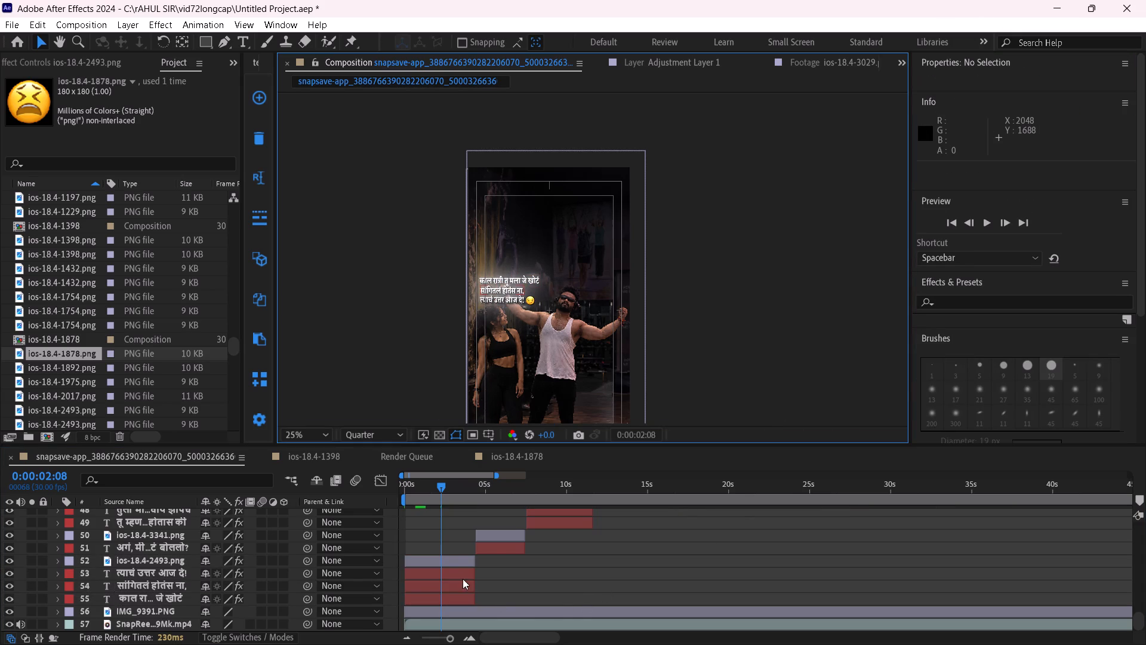
# Trim 10 frames off the end of the "हो ना, मग काय झालं?" caption and its ios-18.4-4199.png emoji.
pyautogui.moveTo(450, 487); pyautogui.dragTo(497, 509)
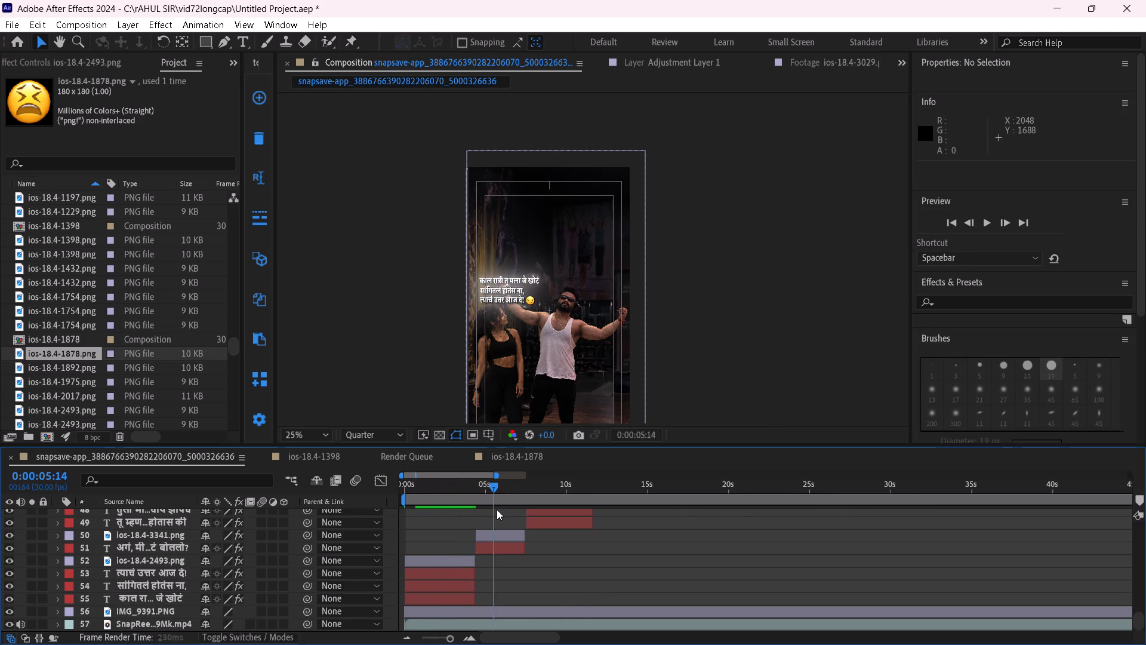
pyautogui.moveTo(497, 509); pyautogui.dragTo(525, 523)
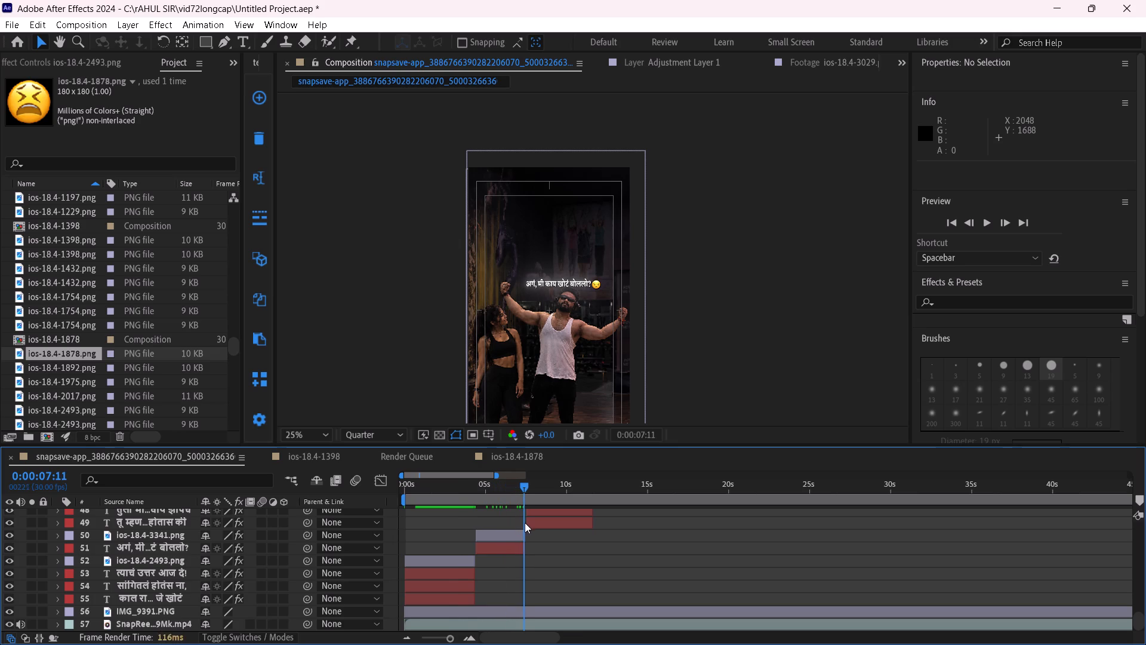
pyautogui.moveTo(525, 523); pyautogui.dragTo(590, 538)
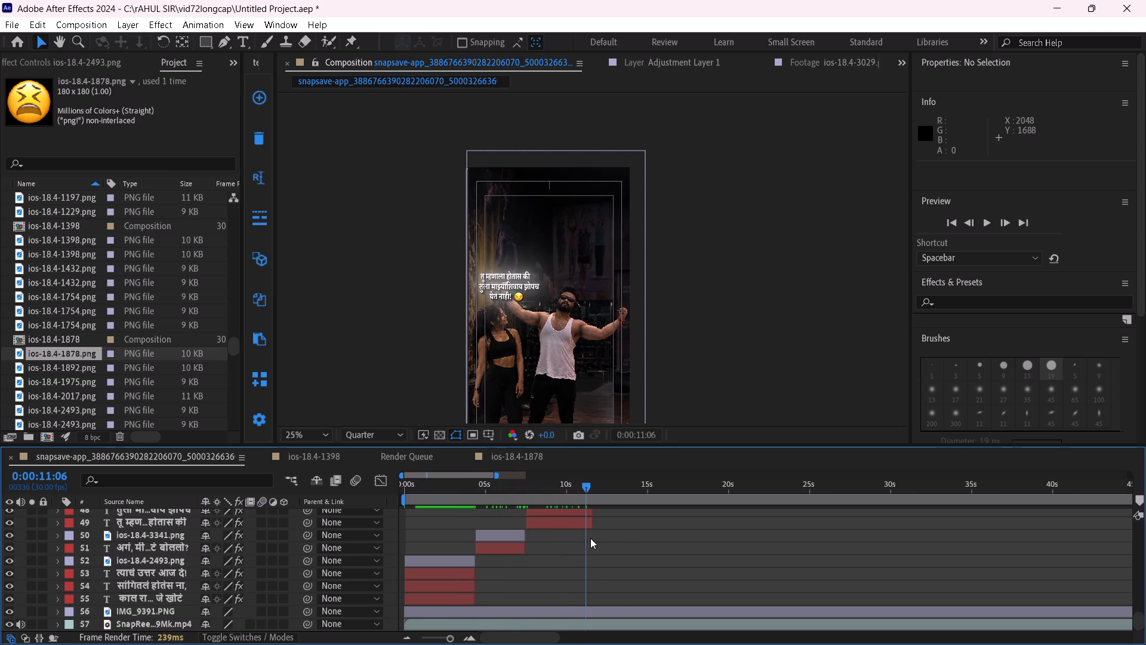
pyautogui.moveTo(590, 538); pyautogui.dragTo(629, 543)
pyautogui.scroll(2, 627, 559)
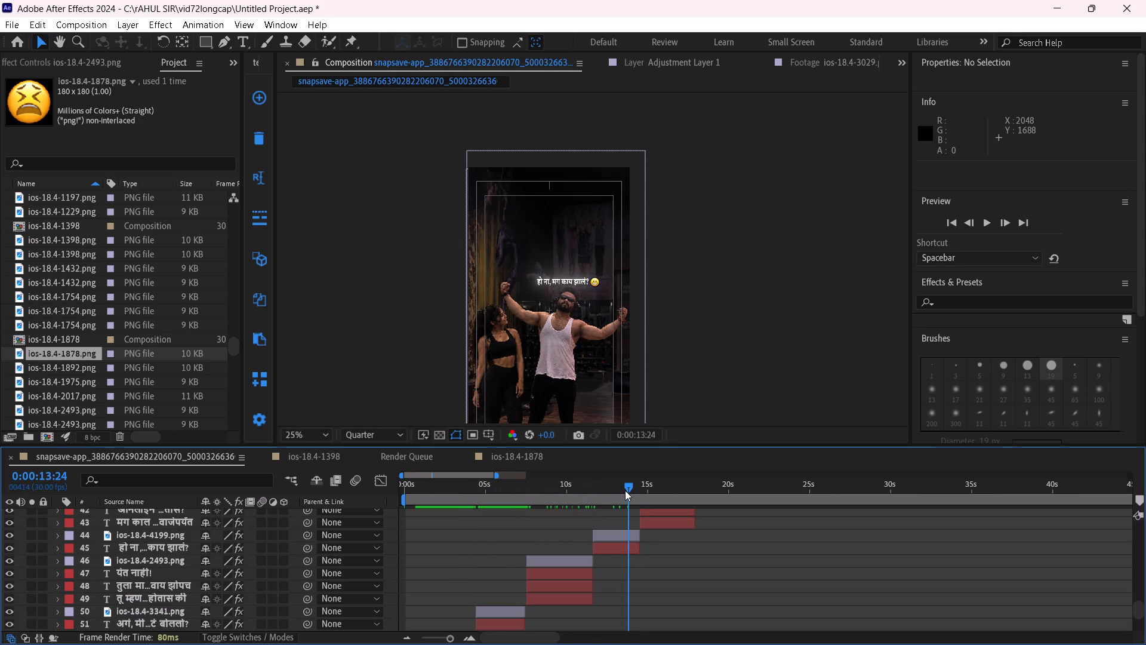
pyautogui.moveTo(625, 486); pyautogui.dragTo(626, 493)
pyautogui.click(629, 539)
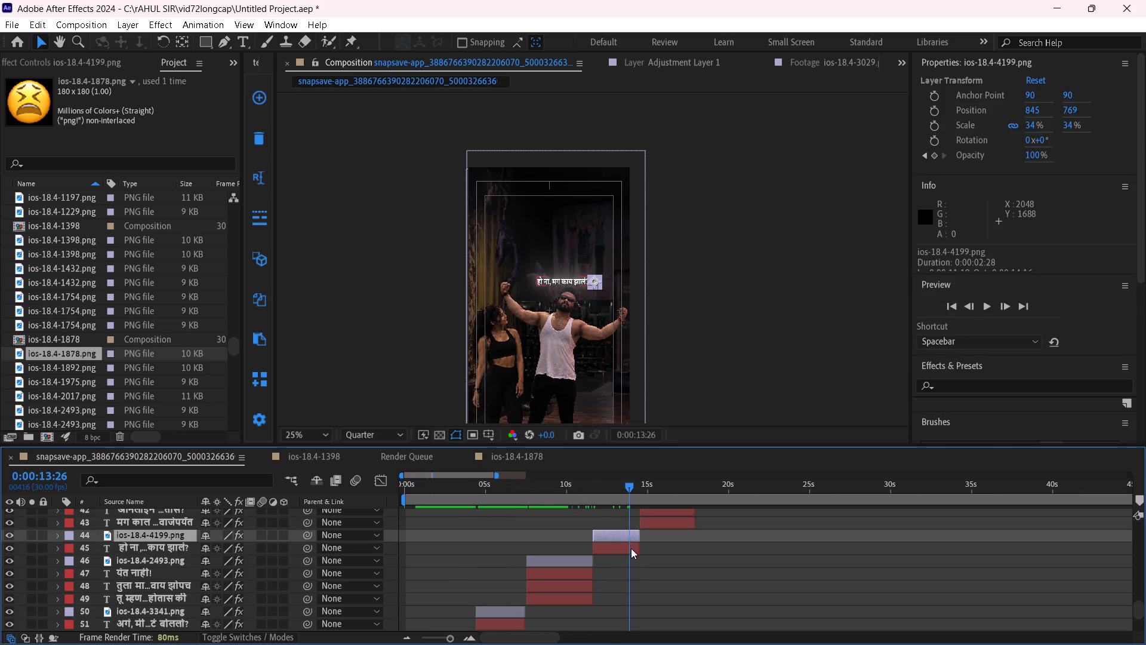
pyautogui.keyDown('shift'); pyautogui.click(636, 548); pyautogui.keyUp('shift')
pyautogui.click(639, 542)
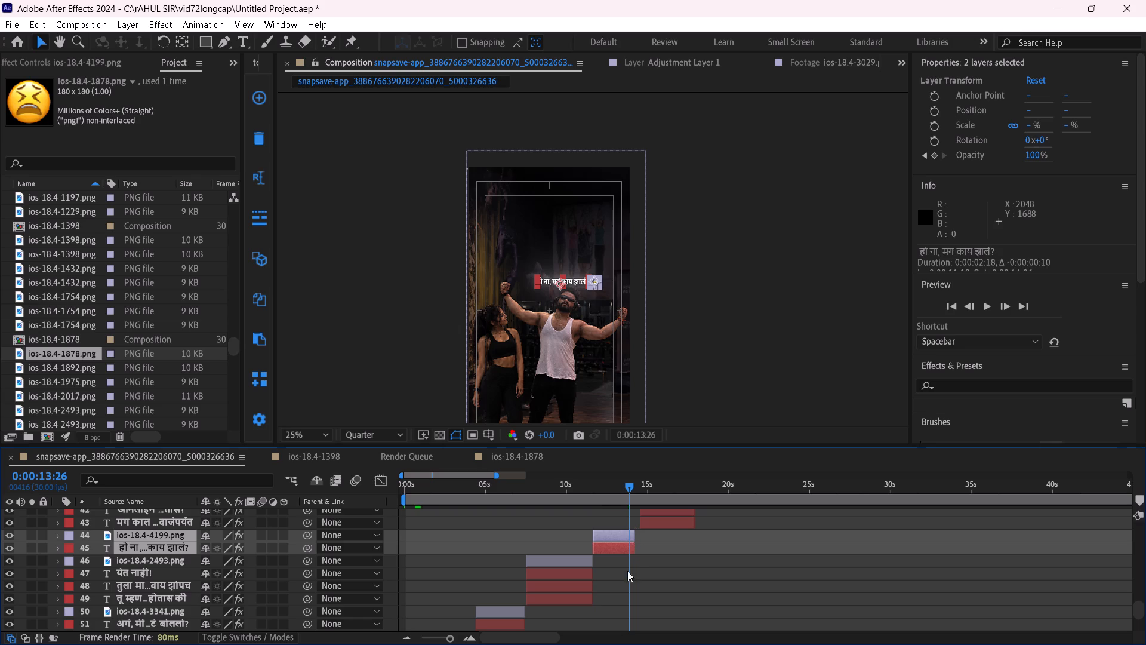
pyautogui.click(624, 572)
# Trim a few frames off the end of the "अगं, मी काय खोटं बोललो?" caption and its ios-18.4-3341.png emoji.
pyautogui.moveTo(515, 489); pyautogui.dragTo(509, 497)
pyautogui.scroll(-1, 520, 545)
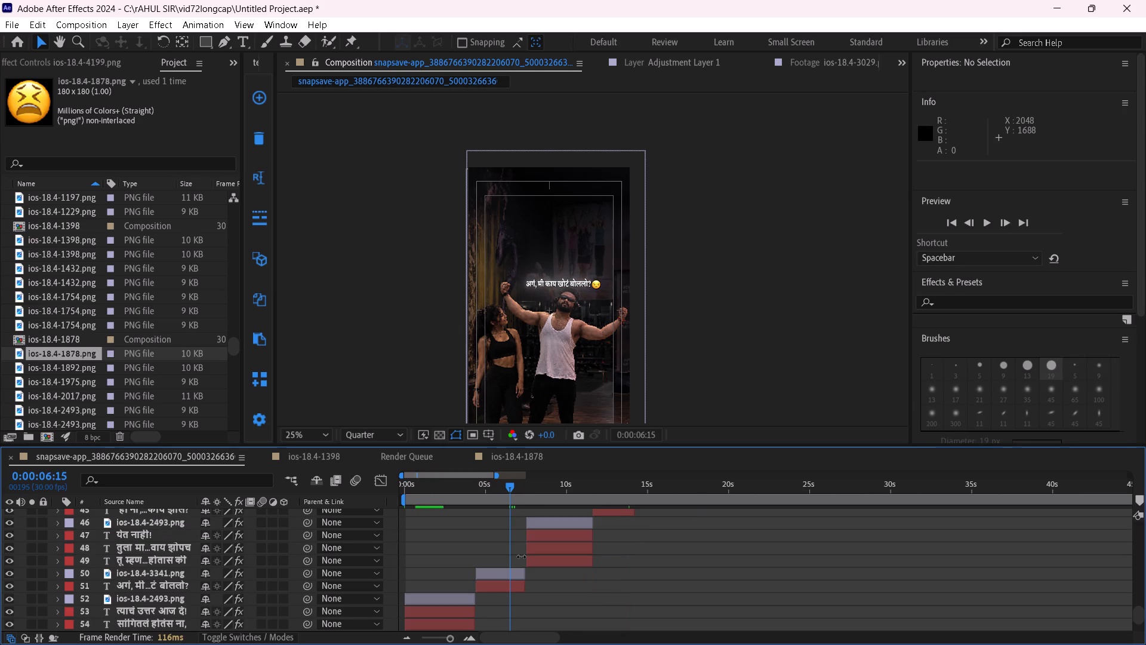
pyautogui.click(522, 578)
pyautogui.keyDown('shift'); pyautogui.click(522, 589); pyautogui.keyUp('shift')
pyautogui.click(526, 578)
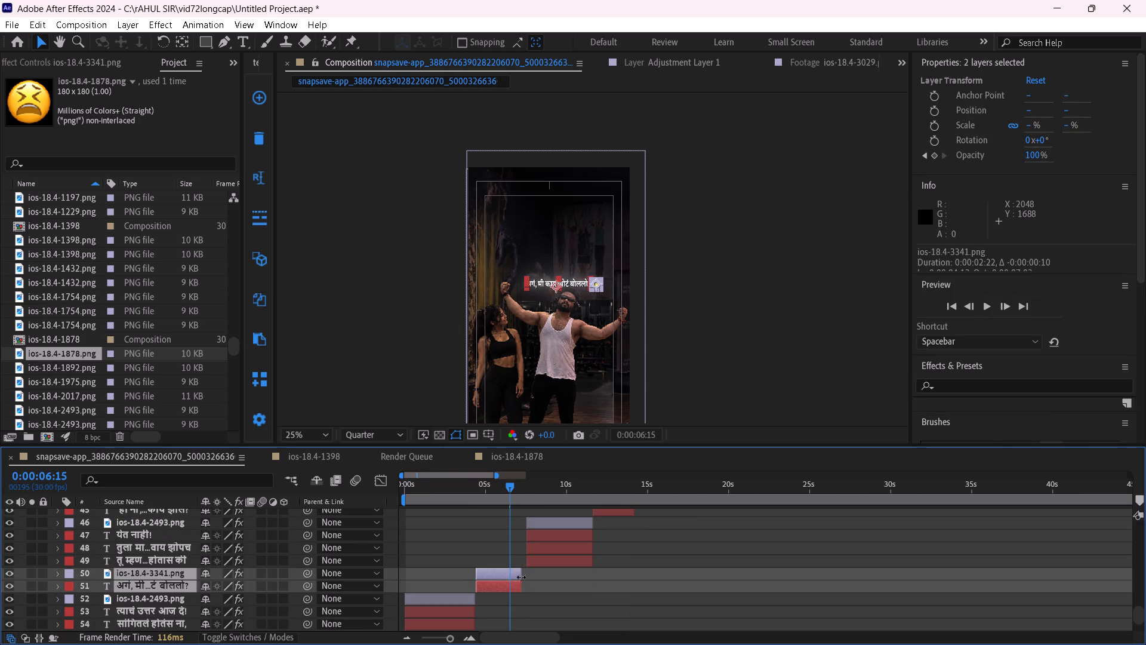
pyautogui.click(524, 576)
pyautogui.click(562, 600)
# Move the three-line "तू म्हणाला होतास की" caption and its emoji 8 frames earlier, to start where the preceding caption ends.
pyautogui.scroll(1, 564, 600)
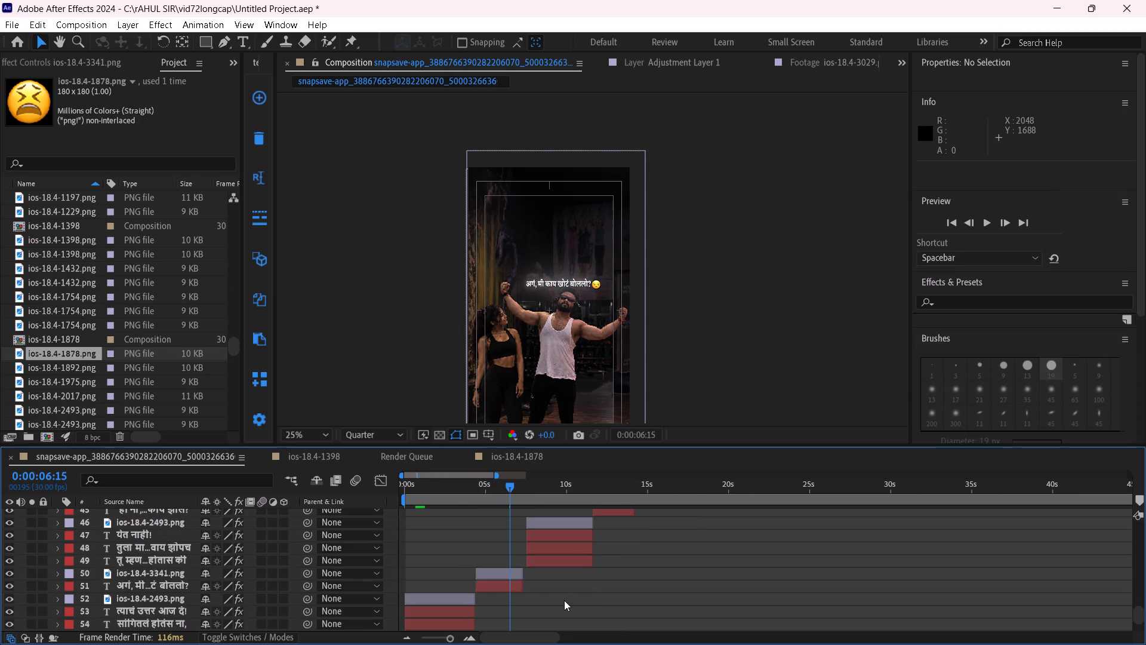
pyautogui.click(560, 560)
pyautogui.keyDown('shift'); pyautogui.click(567, 600); pyautogui.keyUp('shift')
pyautogui.click(561, 581)
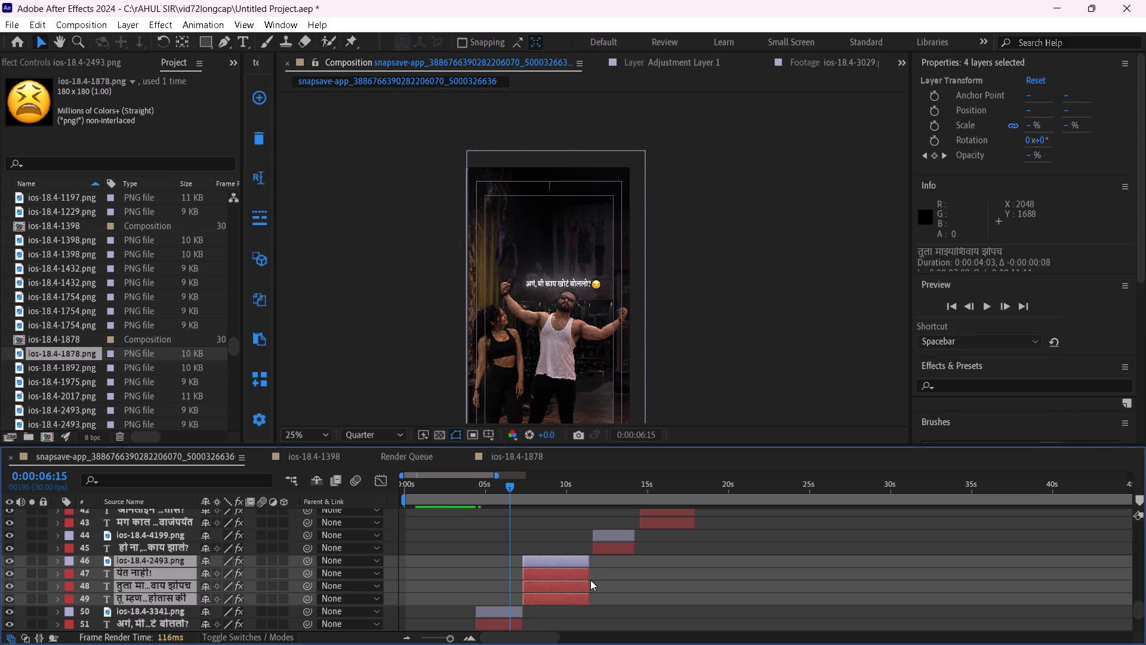
pyautogui.click(590, 580)
# Trim 6 frames off the end of the three "तू म्हणाला होतास की" caption lines and their emoji, for a duration of 0:00:03:27.
pyautogui.click(577, 563)
pyautogui.keyDown('shift'); pyautogui.click(586, 597); pyautogui.keyUp('shift')
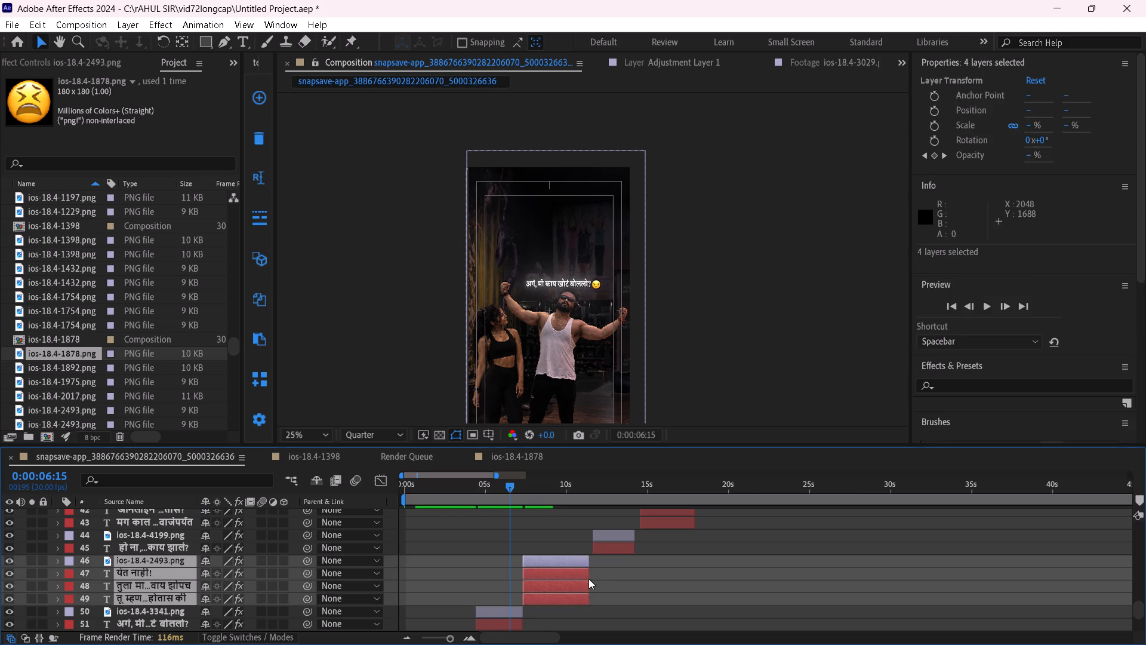
pyautogui.click(589, 578)
# Trim the ends of the opening caption's three lines and its ios-18.4-2493.png emoji back to about the 4-second mark.
pyautogui.scroll(-2, 584, 583)
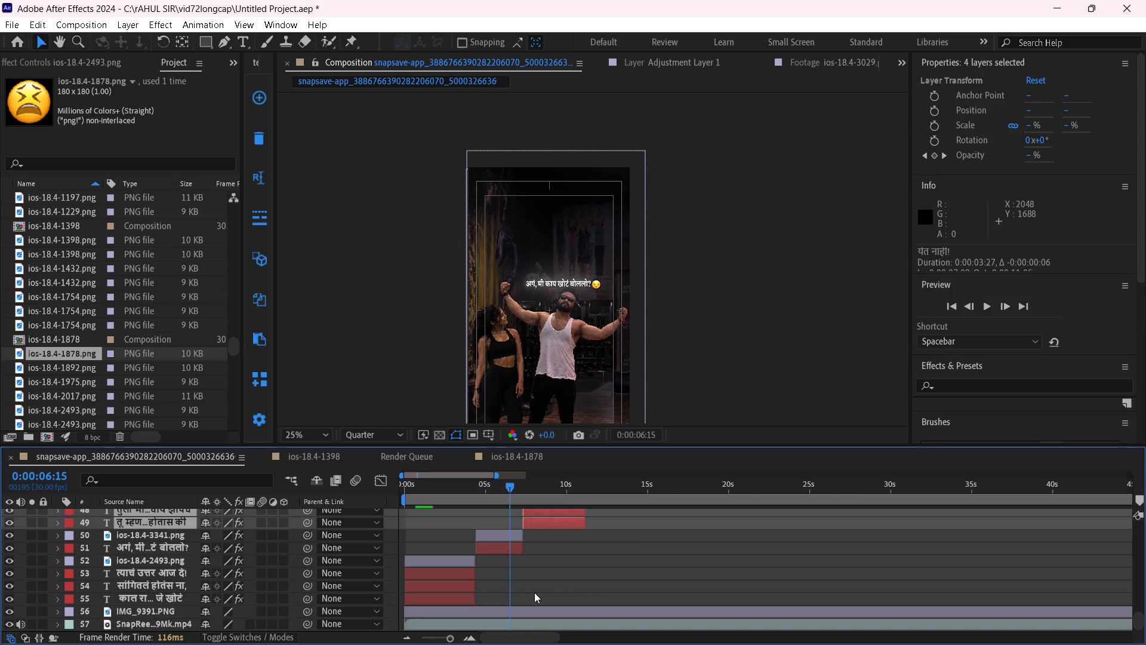
pyautogui.click(449, 561)
pyautogui.keyDown('shift'); pyautogui.click(472, 596); pyautogui.keyUp('shift')
pyautogui.moveTo(479, 579); pyautogui.dragTo(473, 580)
pyautogui.click(511, 585)
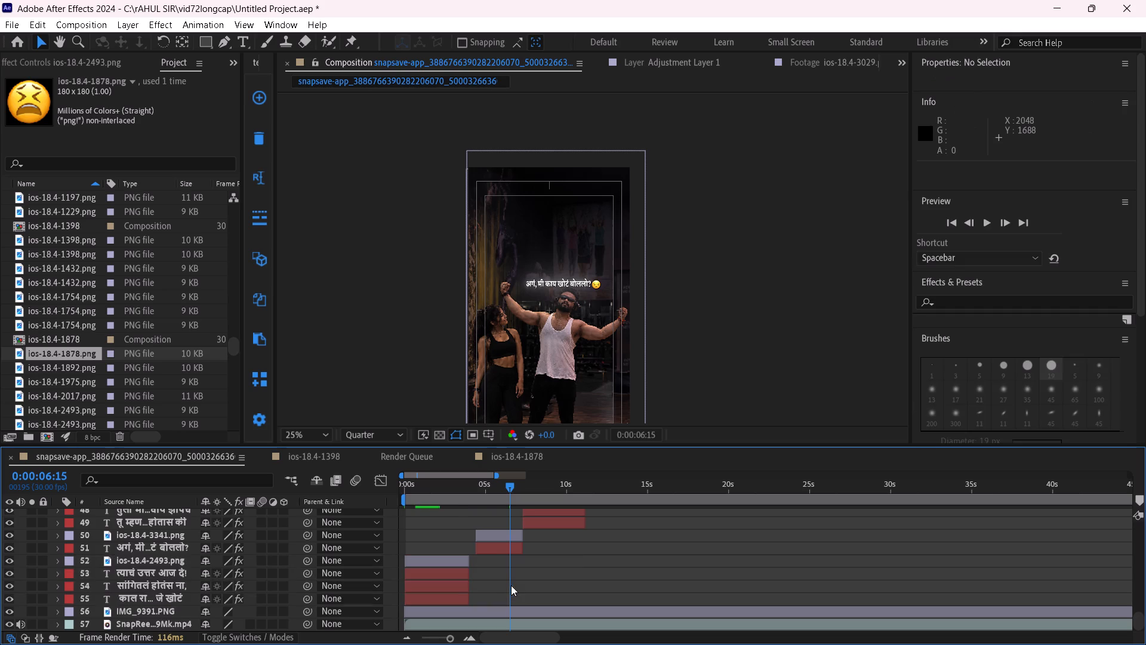
# Move the "अगं, मी काय खोटं बोललो?" and "तू म्हणाला होतास की" captions with their emojis earlier together, to start where the opening caption ends.
pyautogui.scroll(1, 515, 587)
pyautogui.click(505, 585)
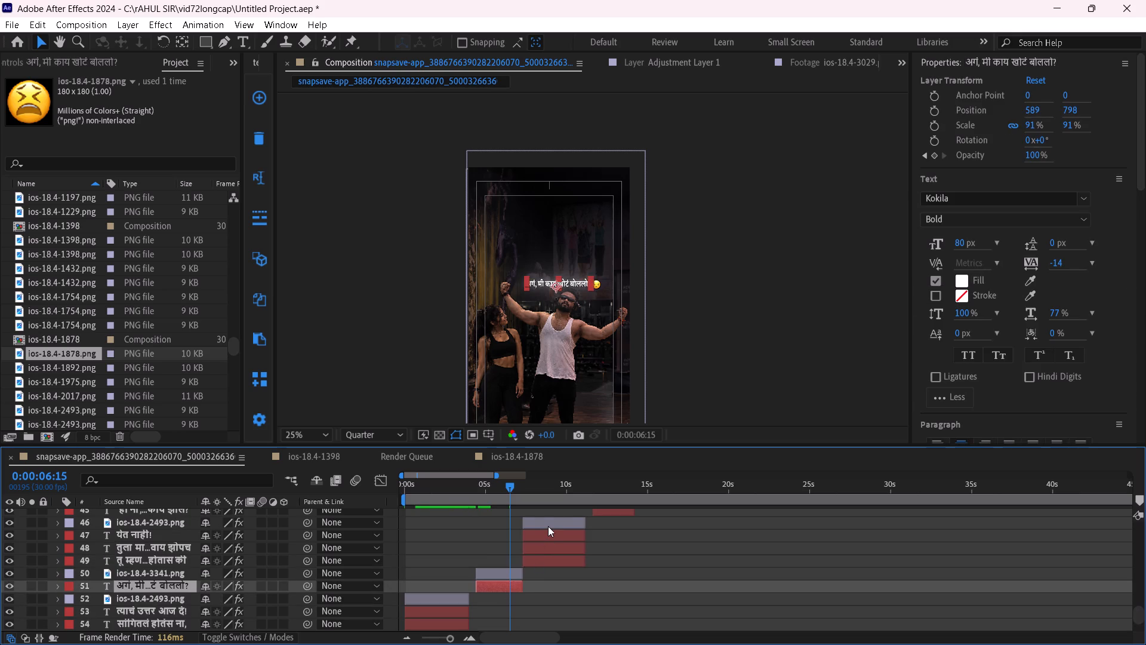
pyautogui.keyDown('shift'); pyautogui.click(548, 526); pyautogui.keyUp('shift')
pyautogui.moveTo(538, 556); pyautogui.dragTo(532, 560)
pyautogui.click(549, 581)
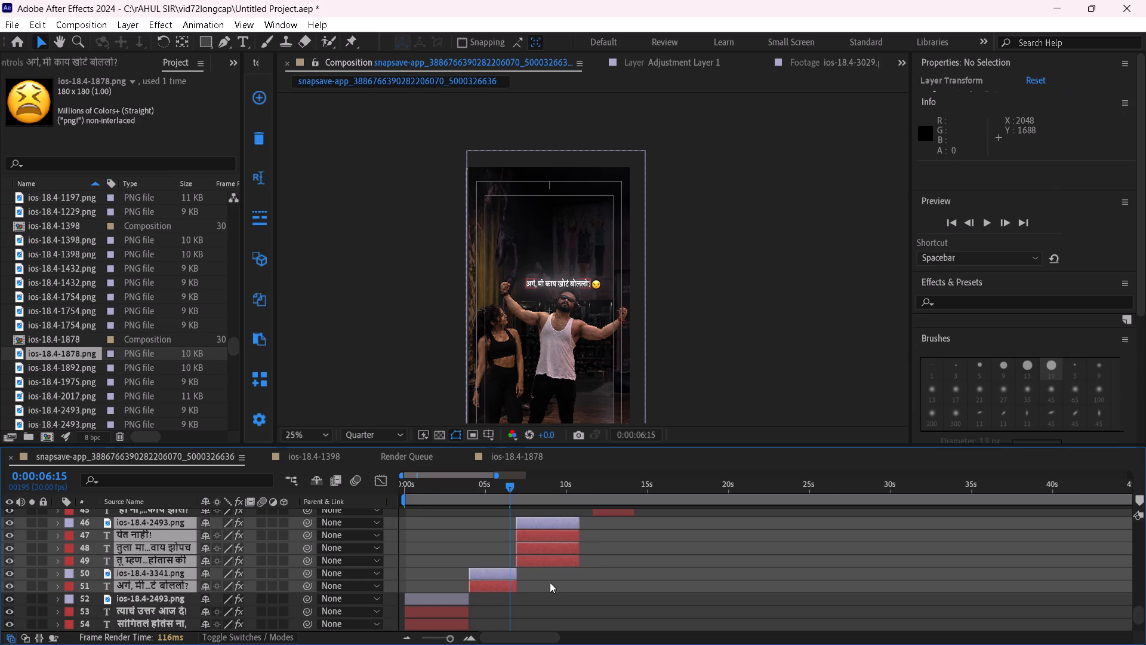
# Trim a few frames off the end of the three "तू म्हणाला होतास की" caption lines and their ios-18.4-2493.png emoji.
pyautogui.scroll(1, 555, 598)
pyautogui.moveTo(540, 483); pyautogui.dragTo(554, 497)
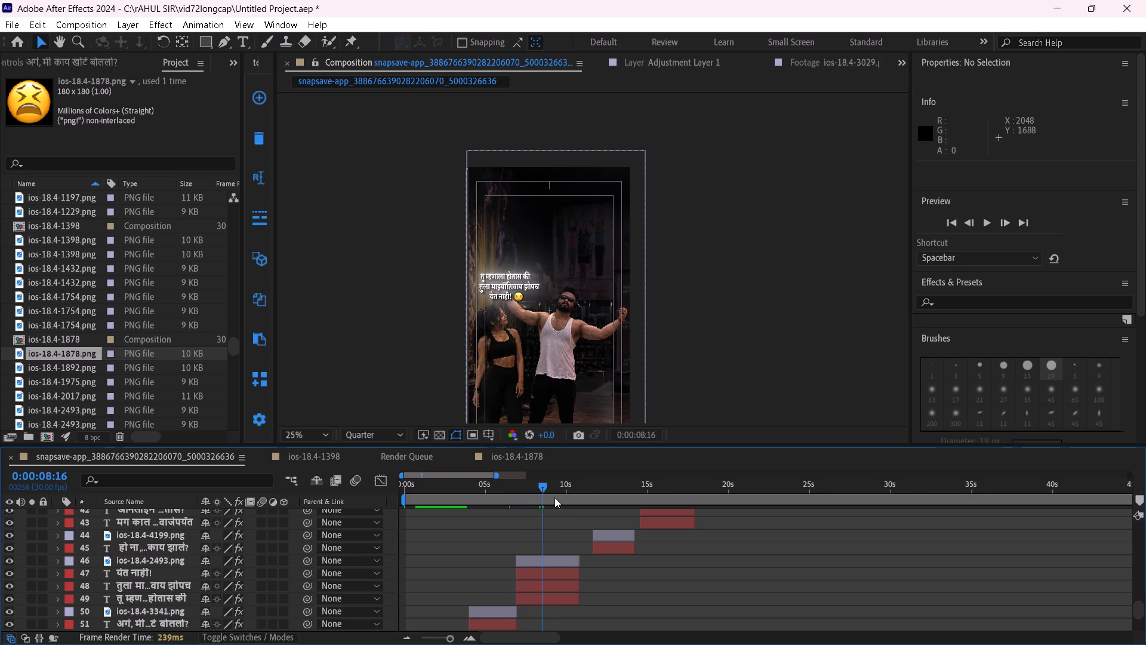
pyautogui.moveTo(554, 497); pyautogui.dragTo(563, 529)
pyautogui.click(571, 563)
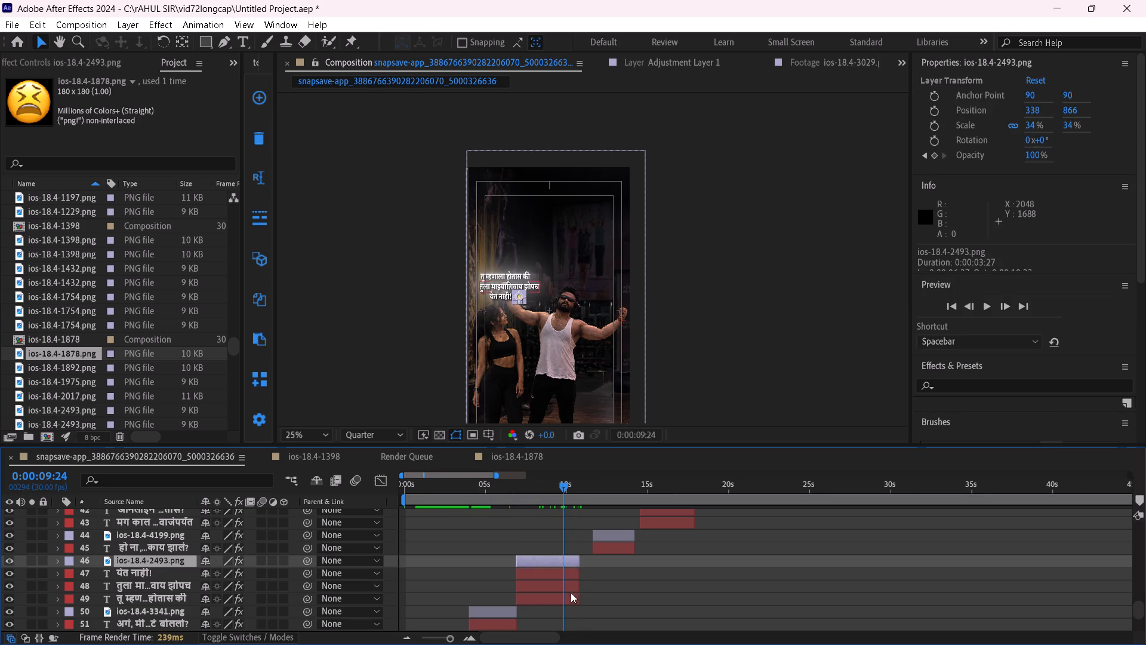
pyautogui.keyDown('shift'); pyautogui.click(572, 594); pyautogui.keyUp('shift')
pyautogui.click(579, 578)
pyautogui.click(595, 582)
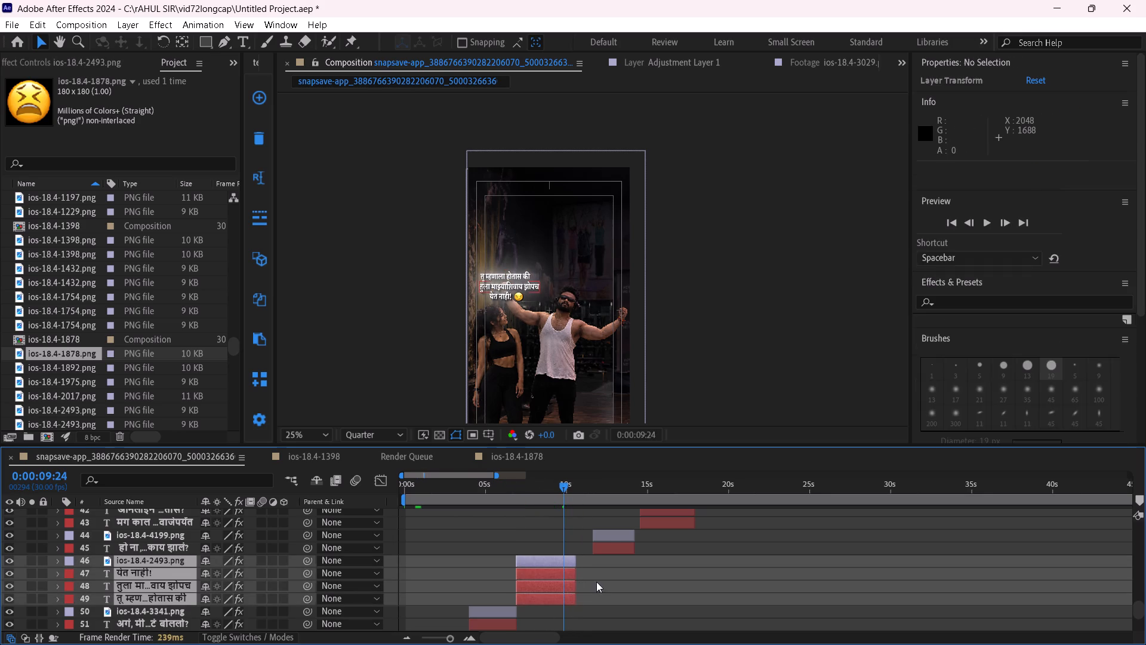
# Move the "हो ना, मग काय झालं?" caption and its ios-18.4-4199.png emoji earlier, to start just after the preceding caption ends.
pyautogui.click(605, 533)
pyautogui.keyDown('shift'); pyautogui.click(615, 554); pyautogui.keyUp('shift')
pyautogui.keyDown('shift'); pyautogui.click(614, 546); pyautogui.keyUp('shift')
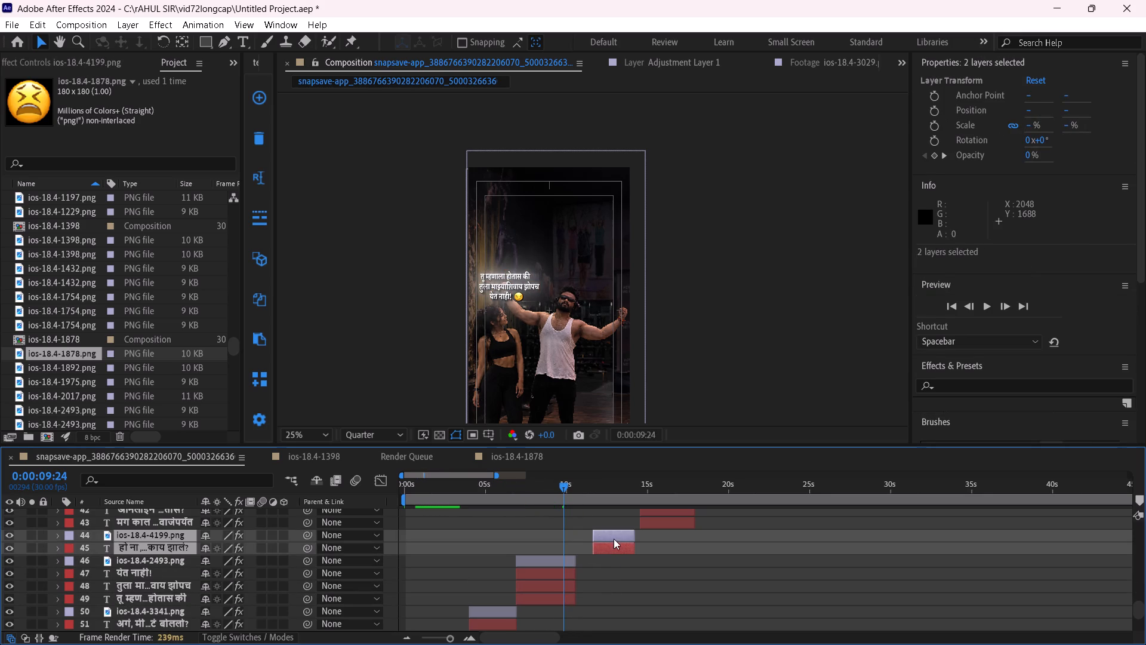
pyautogui.moveTo(614, 539); pyautogui.dragTo(600, 546)
pyautogui.click(600, 545)
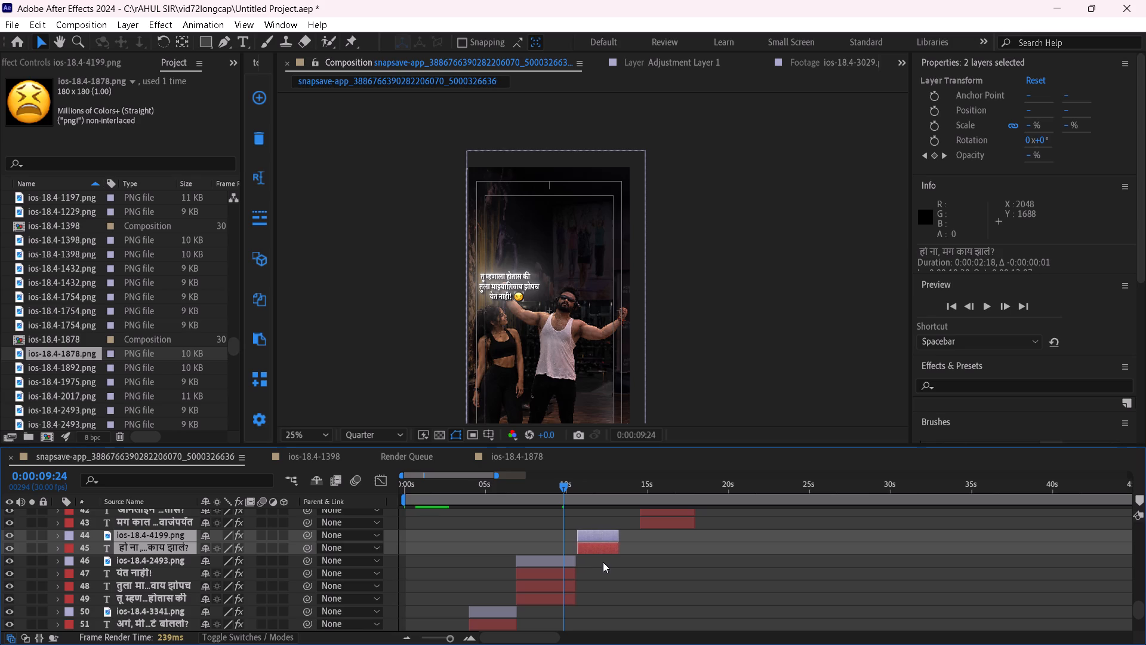
pyautogui.click(605, 573)
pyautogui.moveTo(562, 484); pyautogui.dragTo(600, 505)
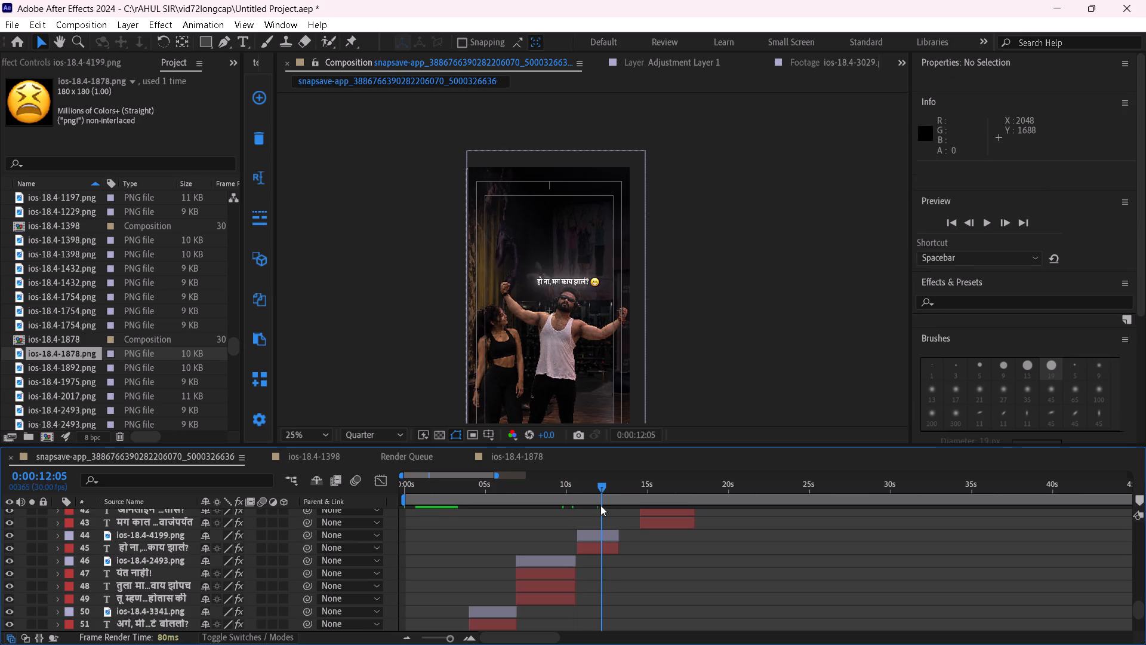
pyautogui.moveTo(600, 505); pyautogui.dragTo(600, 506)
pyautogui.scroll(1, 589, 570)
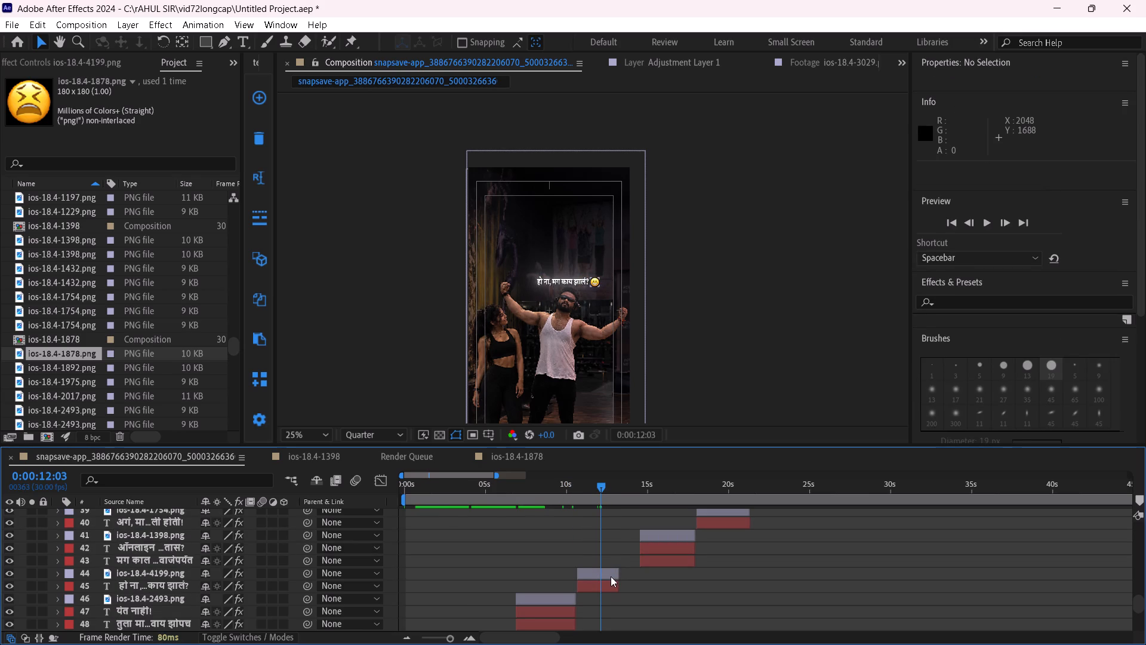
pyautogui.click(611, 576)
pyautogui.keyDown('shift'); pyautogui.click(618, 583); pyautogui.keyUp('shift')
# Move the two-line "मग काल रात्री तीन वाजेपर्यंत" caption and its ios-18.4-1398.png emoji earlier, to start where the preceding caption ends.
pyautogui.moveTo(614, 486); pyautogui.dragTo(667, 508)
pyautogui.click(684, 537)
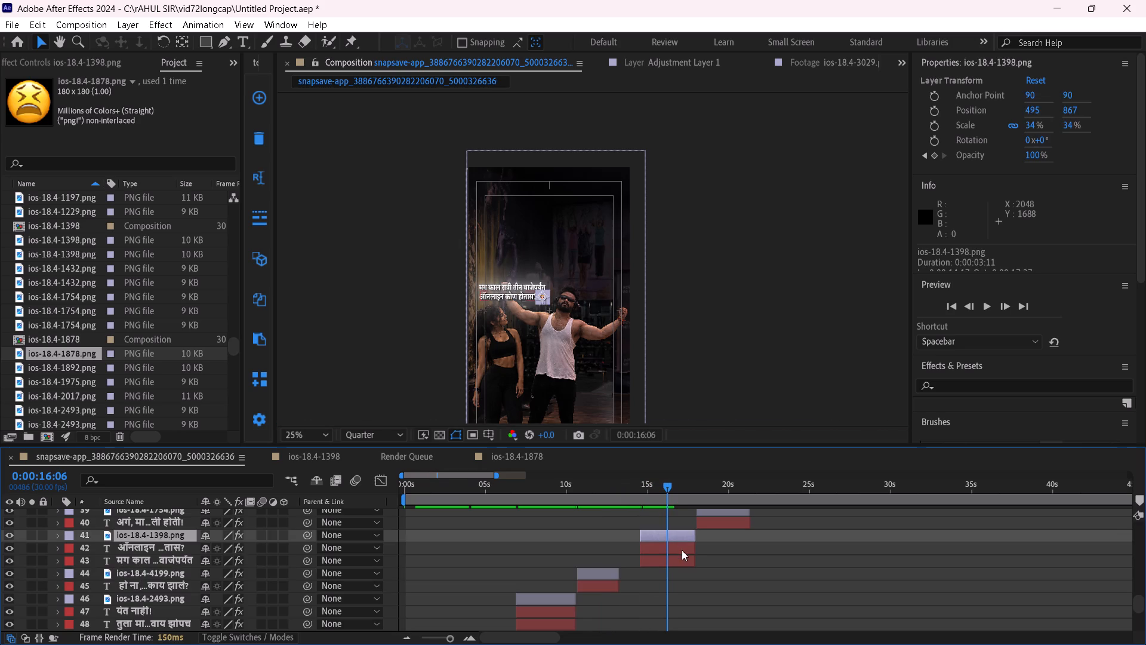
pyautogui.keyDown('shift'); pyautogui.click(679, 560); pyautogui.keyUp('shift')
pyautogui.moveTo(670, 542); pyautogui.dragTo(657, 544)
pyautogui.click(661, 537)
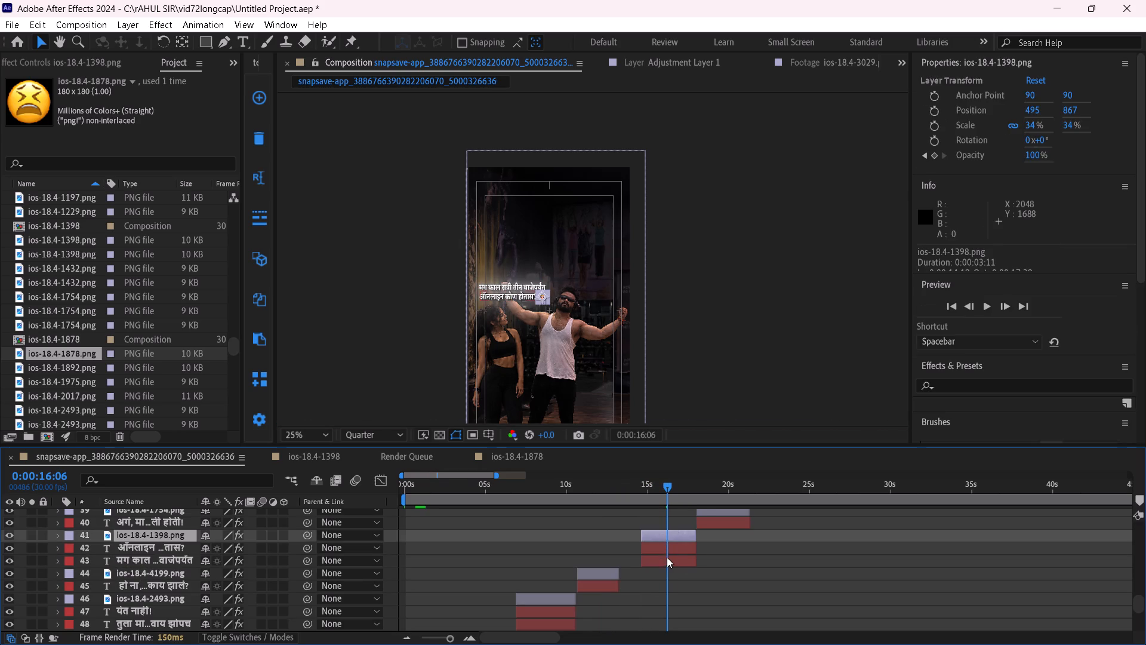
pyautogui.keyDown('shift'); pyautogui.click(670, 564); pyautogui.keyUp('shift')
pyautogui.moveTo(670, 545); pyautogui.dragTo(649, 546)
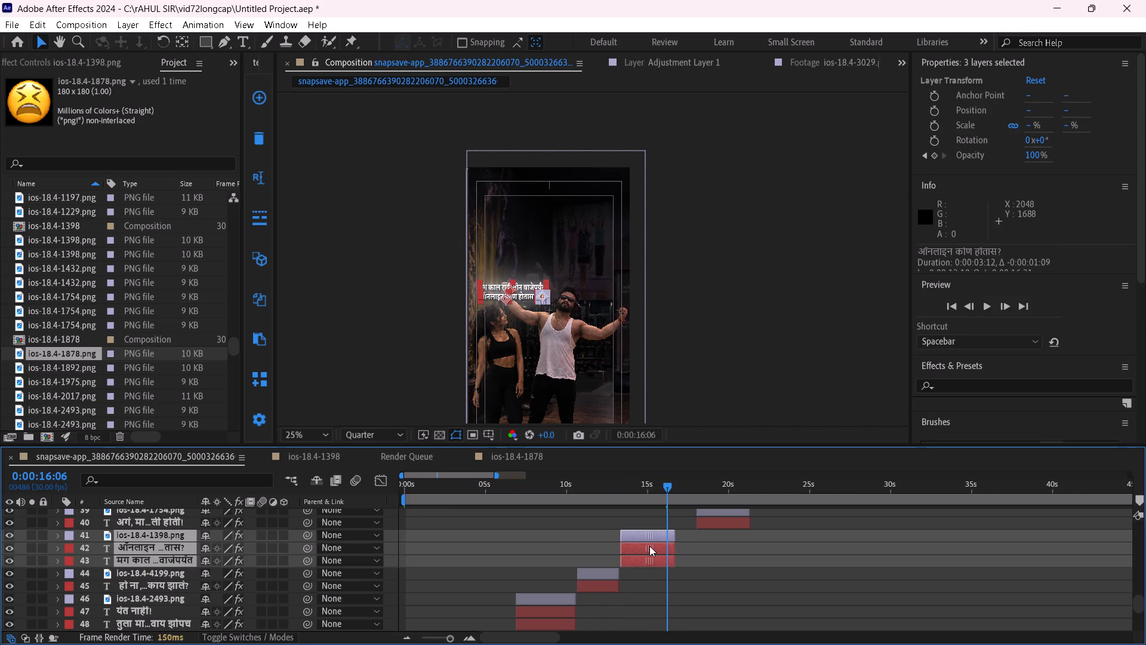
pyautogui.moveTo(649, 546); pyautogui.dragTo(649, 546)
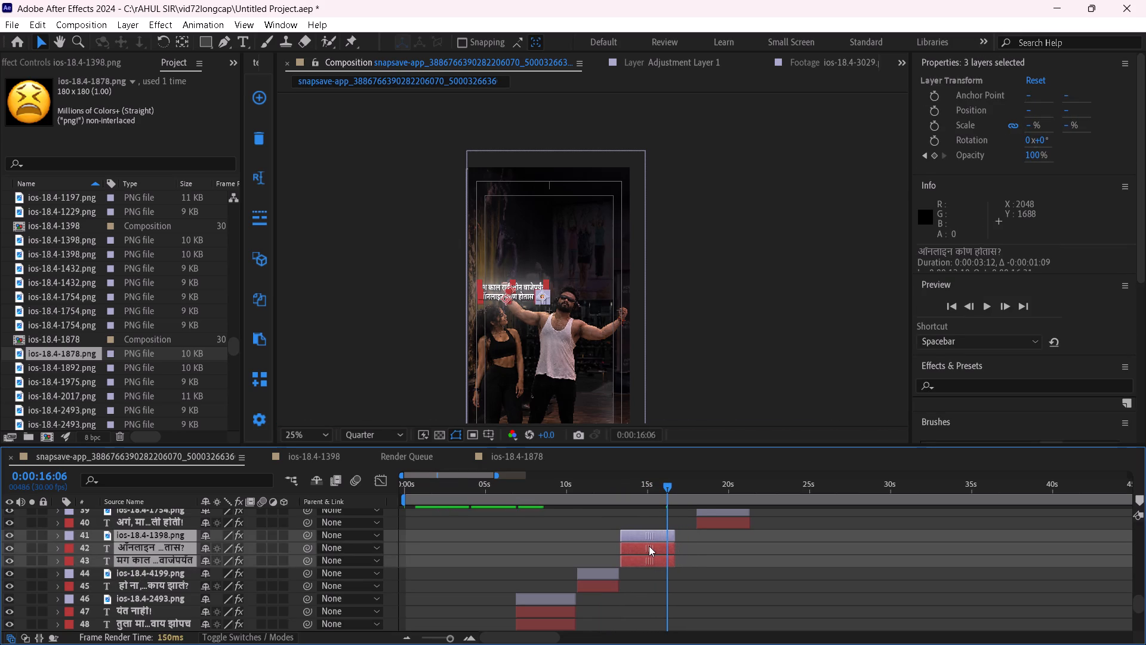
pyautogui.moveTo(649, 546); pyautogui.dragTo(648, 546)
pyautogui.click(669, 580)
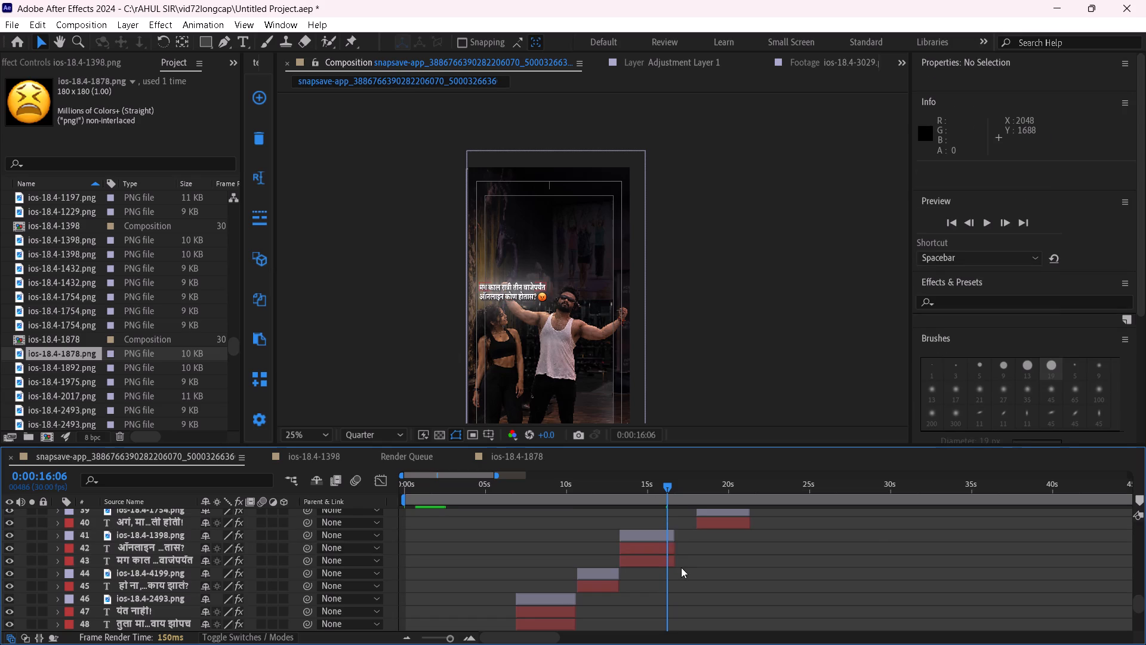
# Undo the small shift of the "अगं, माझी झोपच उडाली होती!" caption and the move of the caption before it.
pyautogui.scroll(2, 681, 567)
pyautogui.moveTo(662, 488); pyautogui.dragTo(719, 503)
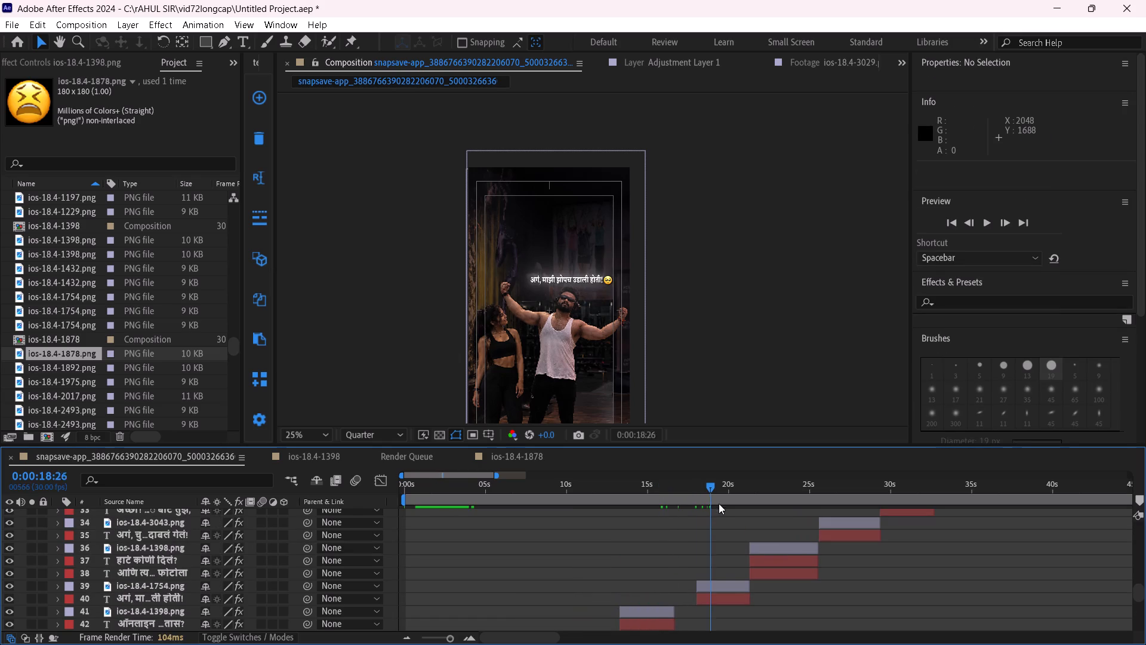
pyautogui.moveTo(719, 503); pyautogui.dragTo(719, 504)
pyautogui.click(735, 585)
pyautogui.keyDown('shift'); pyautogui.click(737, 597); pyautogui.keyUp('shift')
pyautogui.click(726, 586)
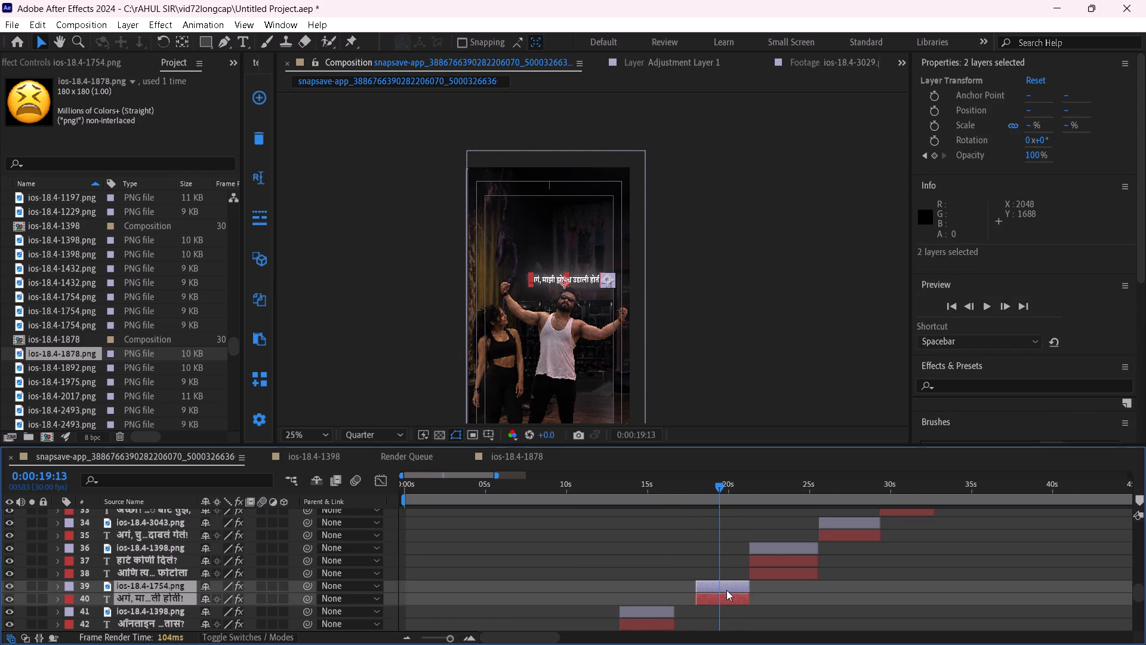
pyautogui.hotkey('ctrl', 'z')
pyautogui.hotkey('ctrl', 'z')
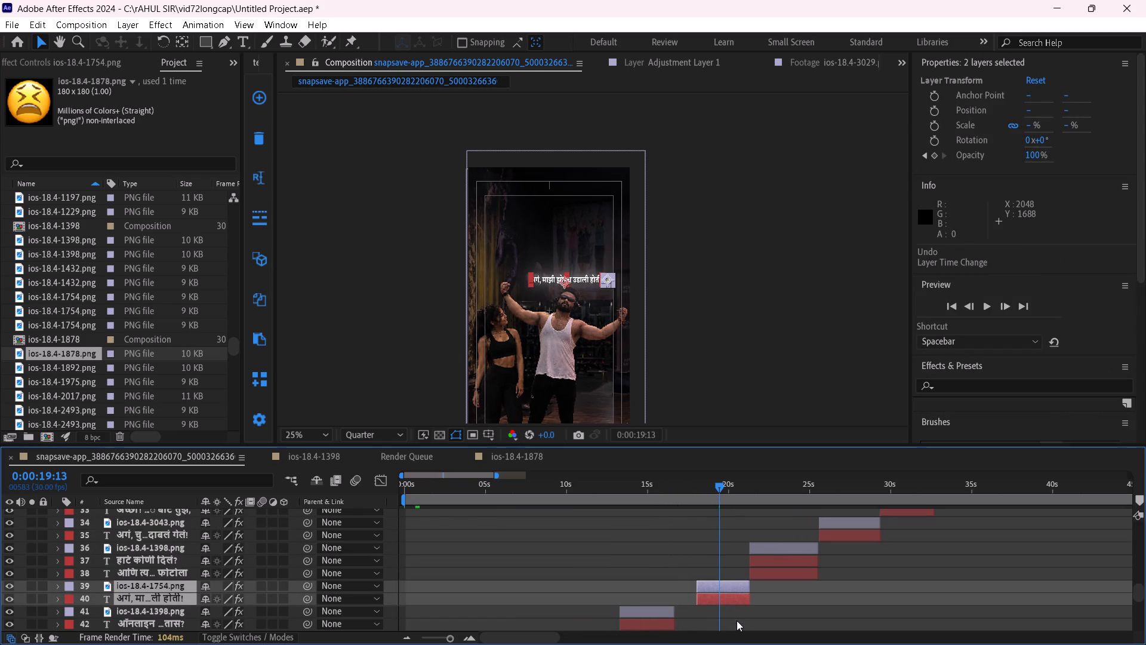
# Move the two-line "मग काल रात्री तीन वाजेपर्यंत" caption and its ios-18.4-1398.png emoji 0:00:01:11 earlier, up against the preceding caption.
pyautogui.scroll(-1, 725, 599)
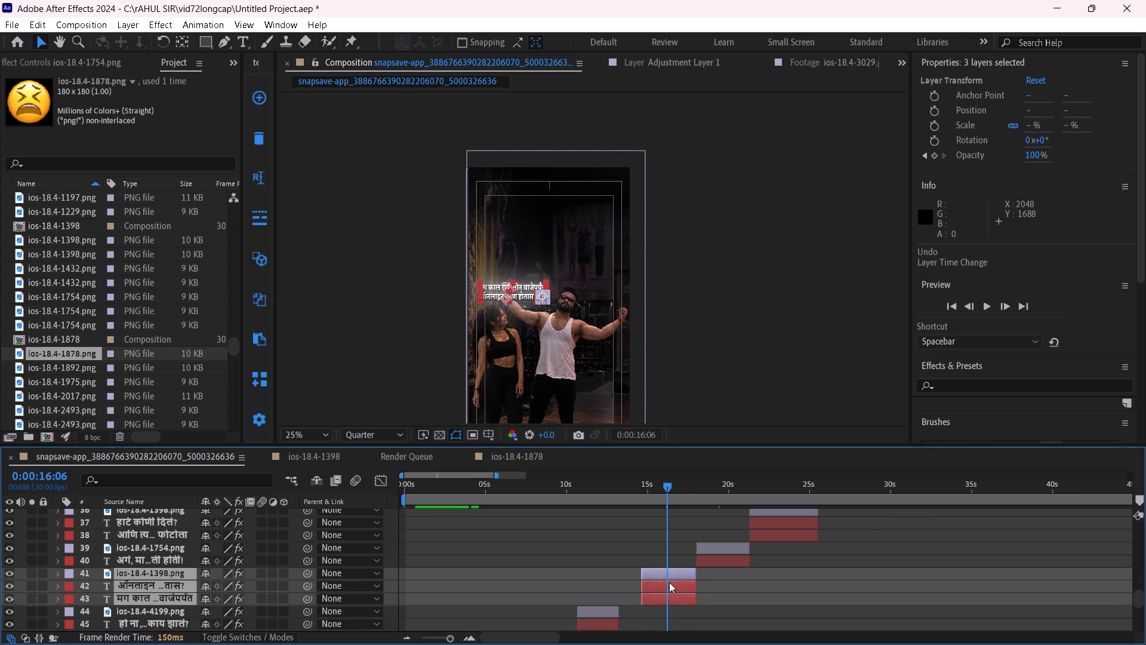
pyautogui.moveTo(669, 582); pyautogui.dragTo(646, 587)
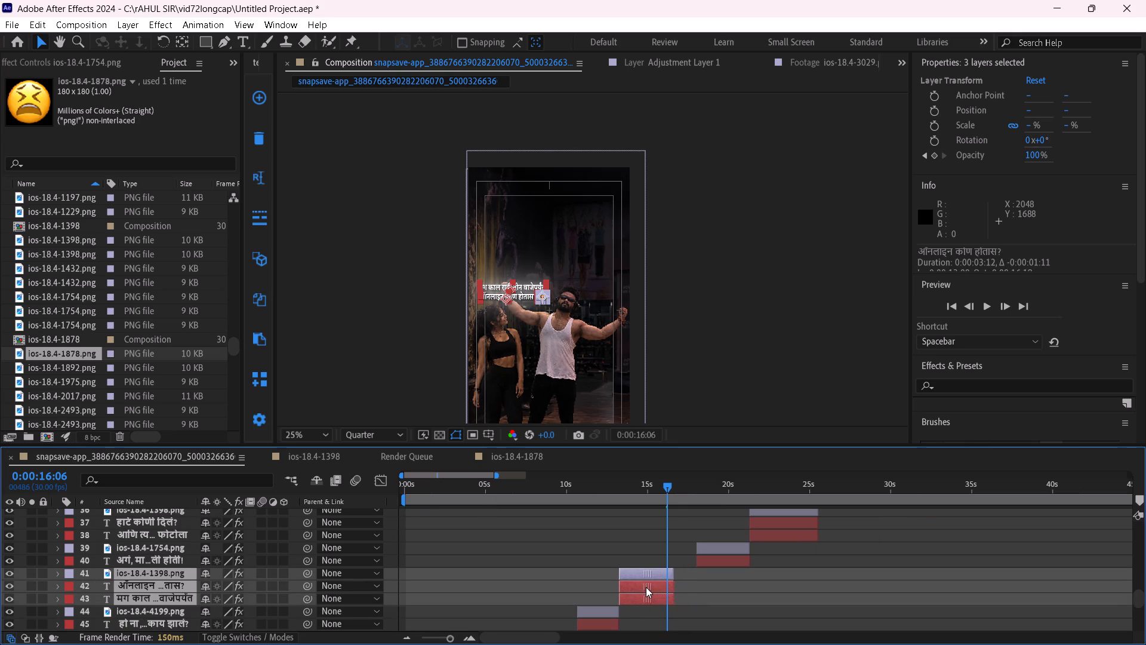
pyautogui.moveTo(646, 587); pyautogui.dragTo(647, 588)
pyautogui.click(707, 592)
# Move the "अगं, माझी झोपच उडाली होती!" caption and its ios-18.4-1754.png emoji earlier, to start where the preceding caption ends.
pyautogui.moveTo(669, 489); pyautogui.dragTo(671, 489)
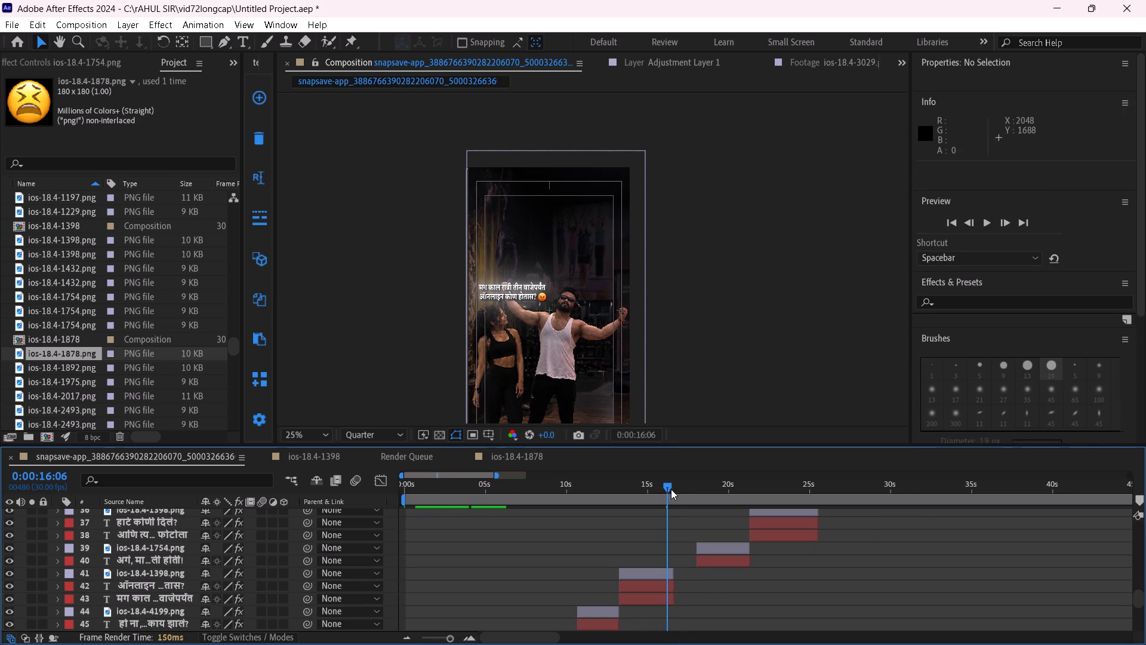
pyautogui.moveTo(671, 489); pyautogui.dragTo(719, 509)
pyautogui.click(729, 567)
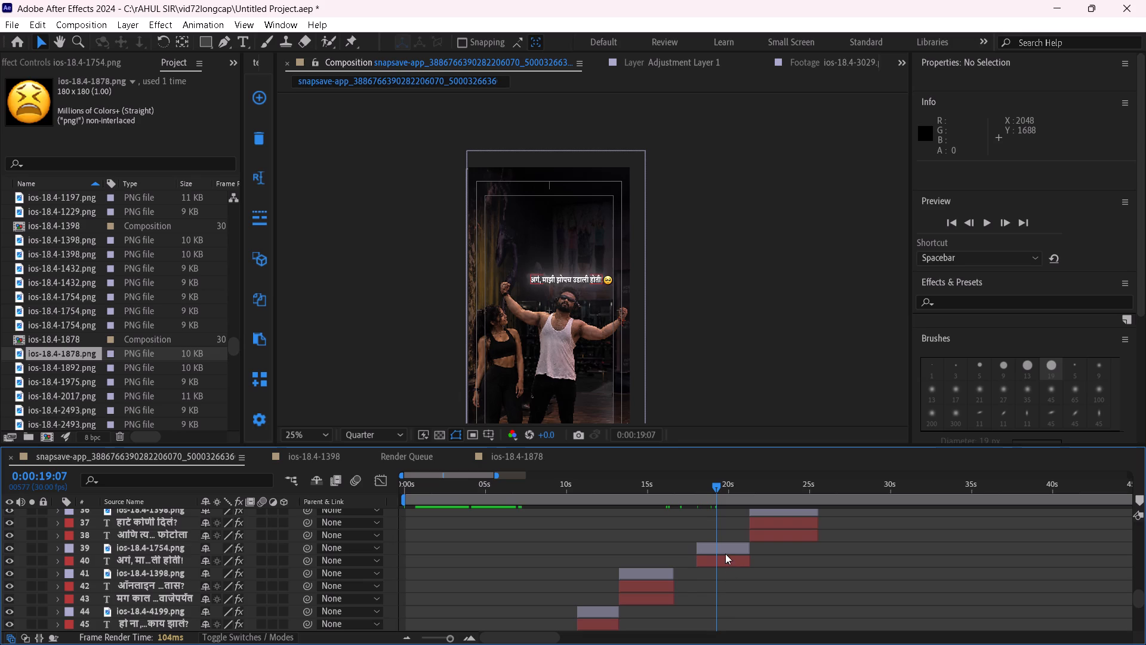
pyautogui.keyDown('ctrl'); pyautogui.click(725, 554); pyautogui.keyUp('ctrl')
pyautogui.keyDown('ctrl'); pyautogui.click(725, 558); pyautogui.keyUp('ctrl')
pyautogui.moveTo(724, 546); pyautogui.dragTo(703, 548)
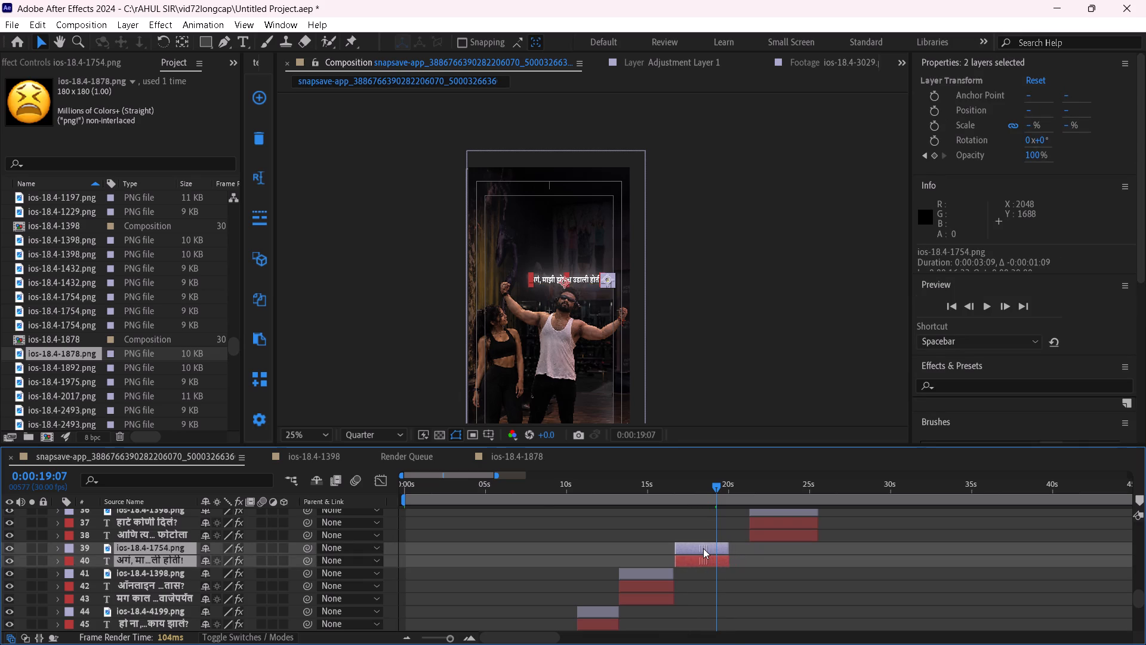
pyautogui.moveTo(703, 548); pyautogui.dragTo(701, 549)
pyautogui.click(711, 578)
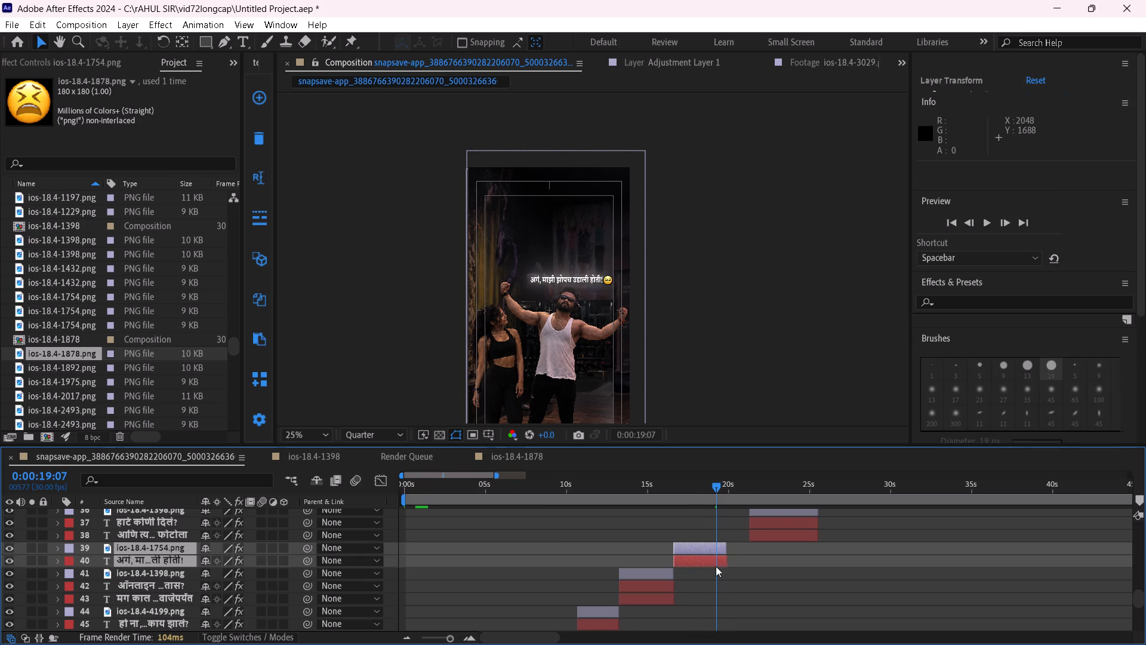
# Trim the ends of the "अगं, माझी झोपच उडाली होती!" caption and its ios-18.4-1754.png emoji back to about 0:00:19:07.
pyautogui.click(713, 546)
pyautogui.keyDown('ctrl'); pyautogui.click(717, 559); pyautogui.keyUp('ctrl')
pyautogui.moveTo(723, 548); pyautogui.dragTo(720, 548)
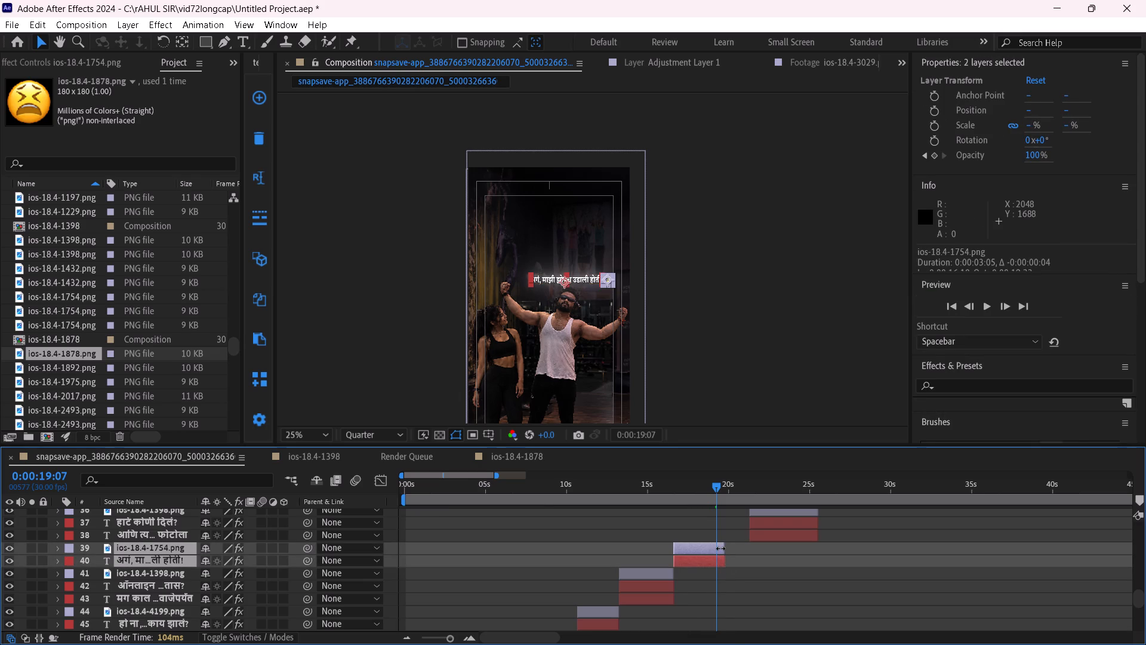
pyautogui.moveTo(720, 548); pyautogui.dragTo(718, 548)
pyautogui.moveTo(718, 548); pyautogui.dragTo(715, 549)
pyautogui.click(741, 566)
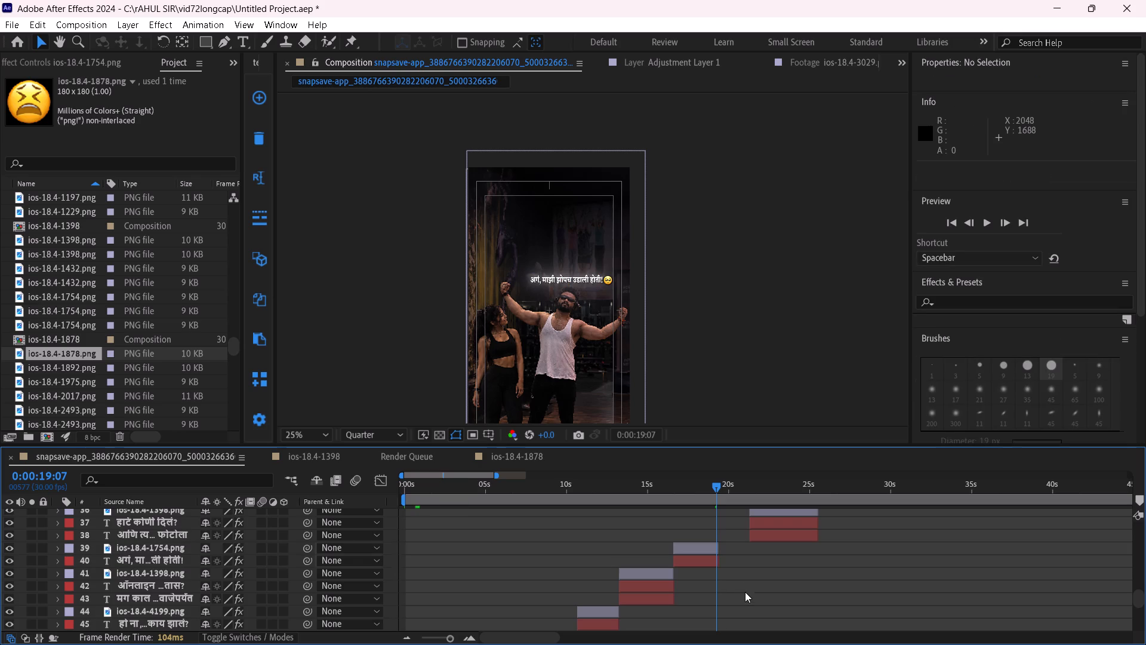
# Move the two-line "आणि त्या मुलीच्या फोटोला हार्ट कोणी दिलं?" caption and its ios-18.4-1398.png emoji earlier, to start where the preceding caption ends.
pyautogui.scroll(1, 732, 561)
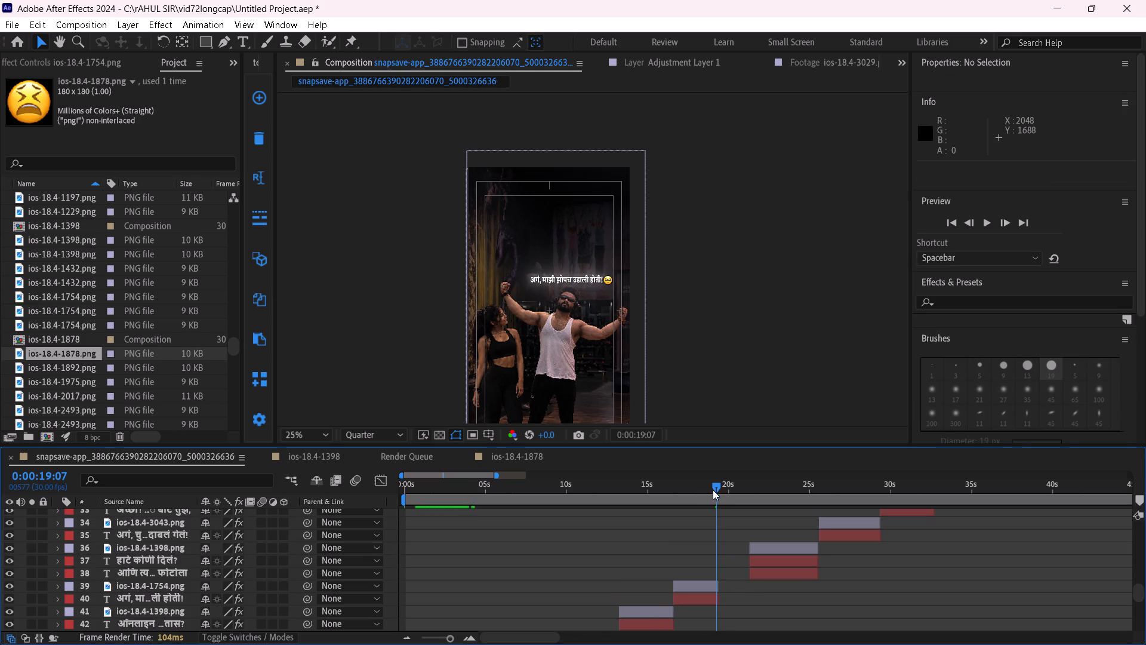
pyautogui.moveTo(715, 490); pyautogui.dragTo(781, 511)
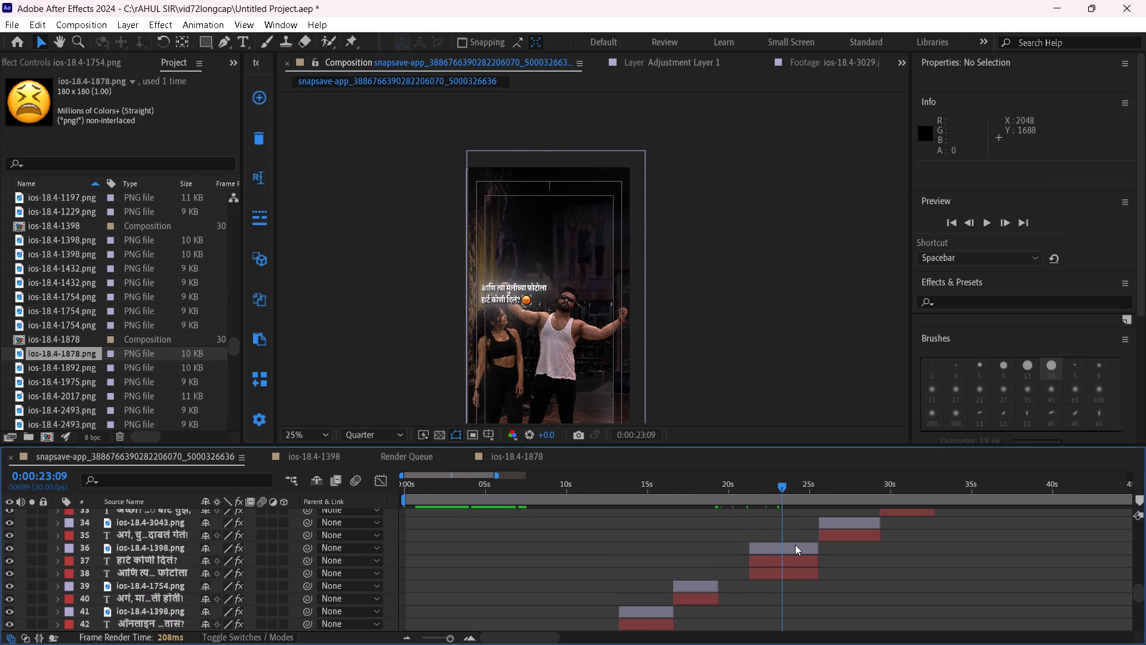
pyautogui.click(796, 536)
pyautogui.click(802, 556)
pyautogui.keyDown('ctrl'); pyautogui.click(800, 547); pyautogui.keyUp('ctrl')
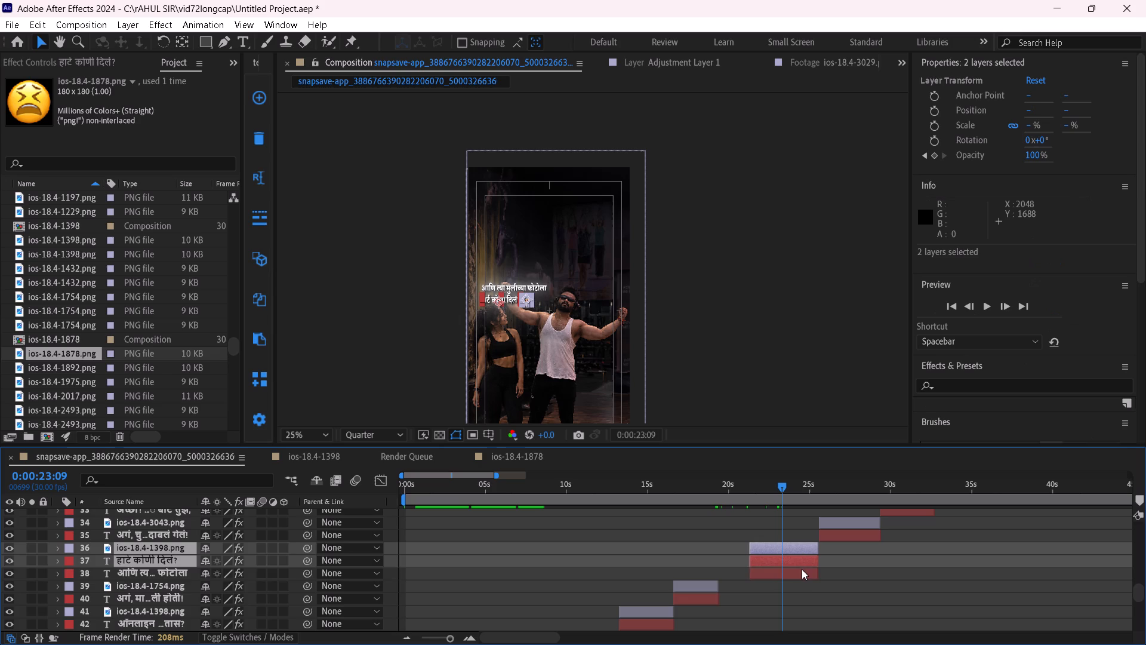
pyautogui.keyDown('ctrl'); pyautogui.click(802, 570); pyautogui.keyUp('ctrl')
pyautogui.moveTo(795, 552); pyautogui.dragTo(761, 555)
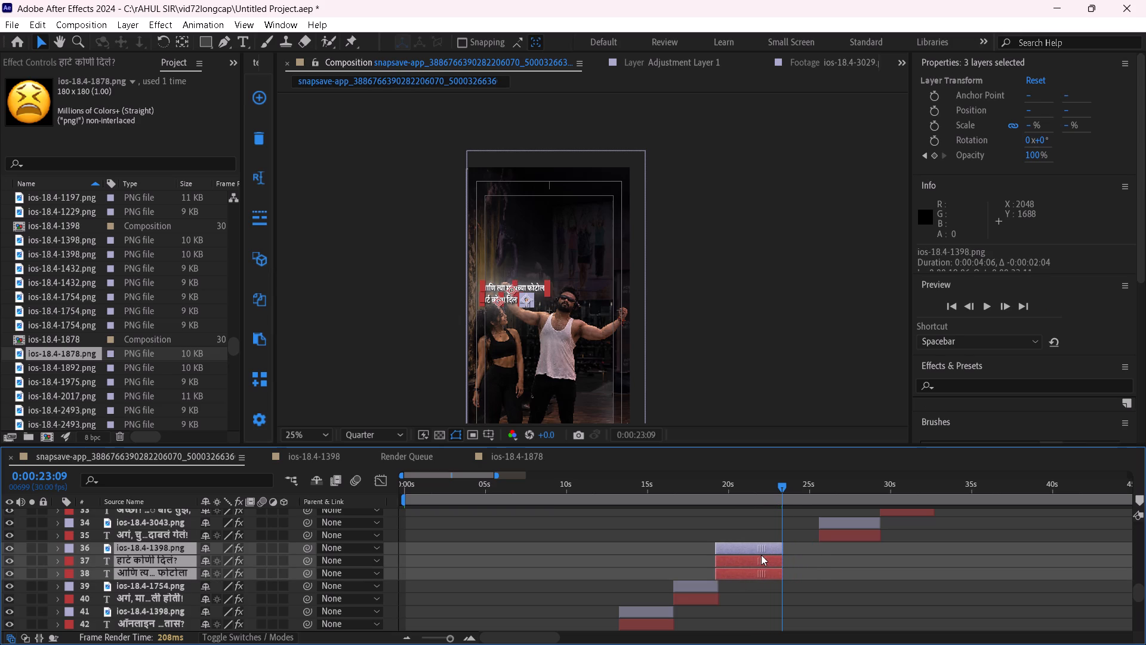
pyautogui.moveTo(761, 555); pyautogui.dragTo(762, 557)
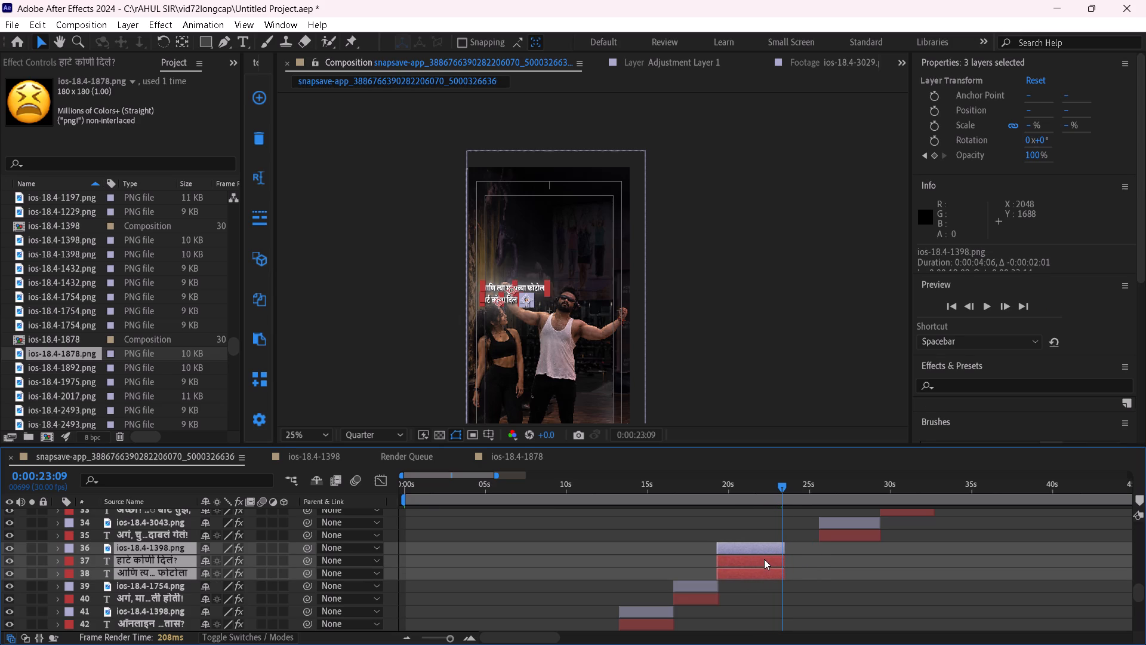
pyautogui.click(764, 559)
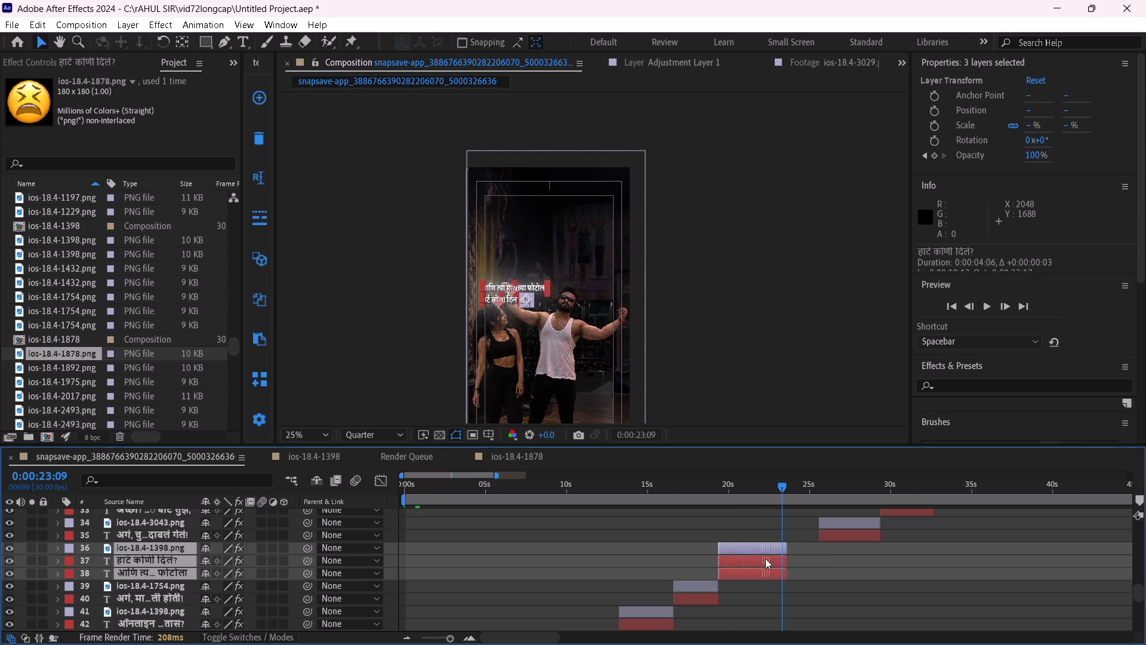
# Trim 19 frames off the end of both "आणि त्या मुलीच्या फोटोला" caption lines and their emoji, for a duration of 0:00:03:17.
pyautogui.moveTo(785, 556); pyautogui.dragTo(775, 558)
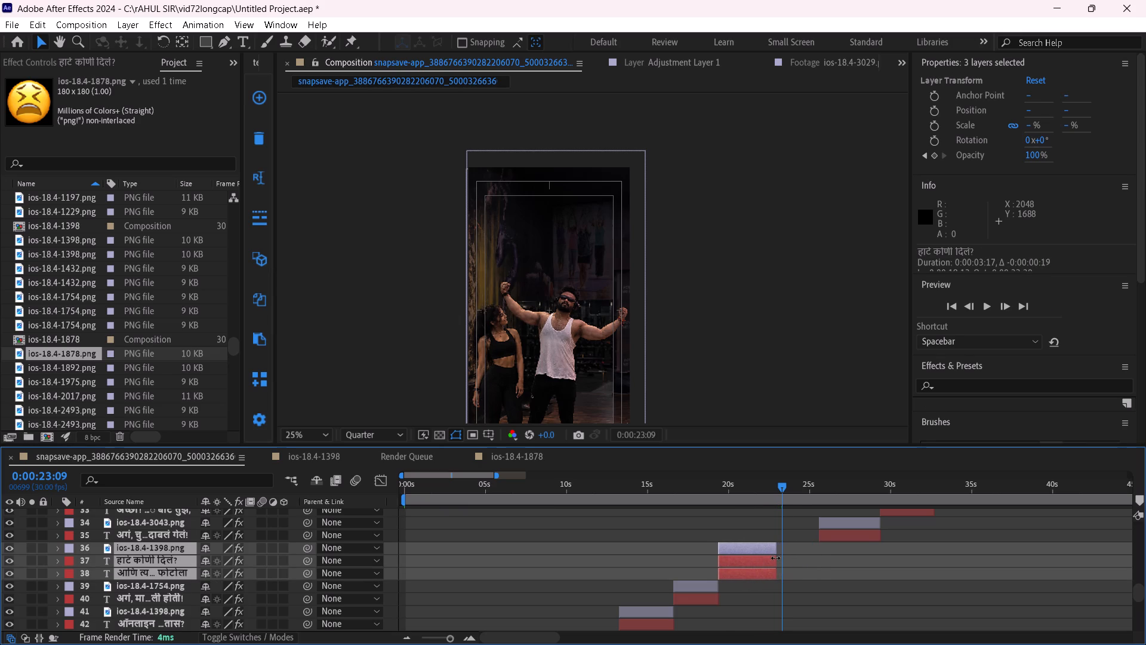
pyautogui.moveTo(775, 558); pyautogui.dragTo(775, 558)
pyautogui.scroll(1, 787, 582)
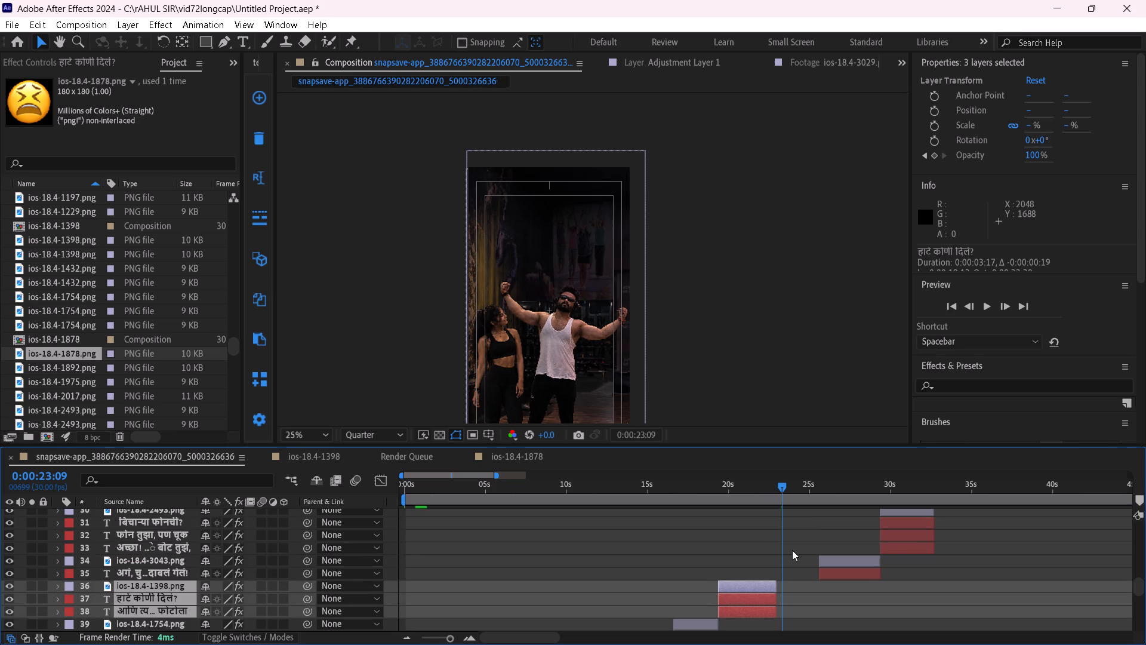
# Extend the ends of both "आणि त्या मुलीच्या फोटोला" caption lines and their emoji by 3 frames, for a duration of 0:00:03:20.
pyautogui.click(782, 587)
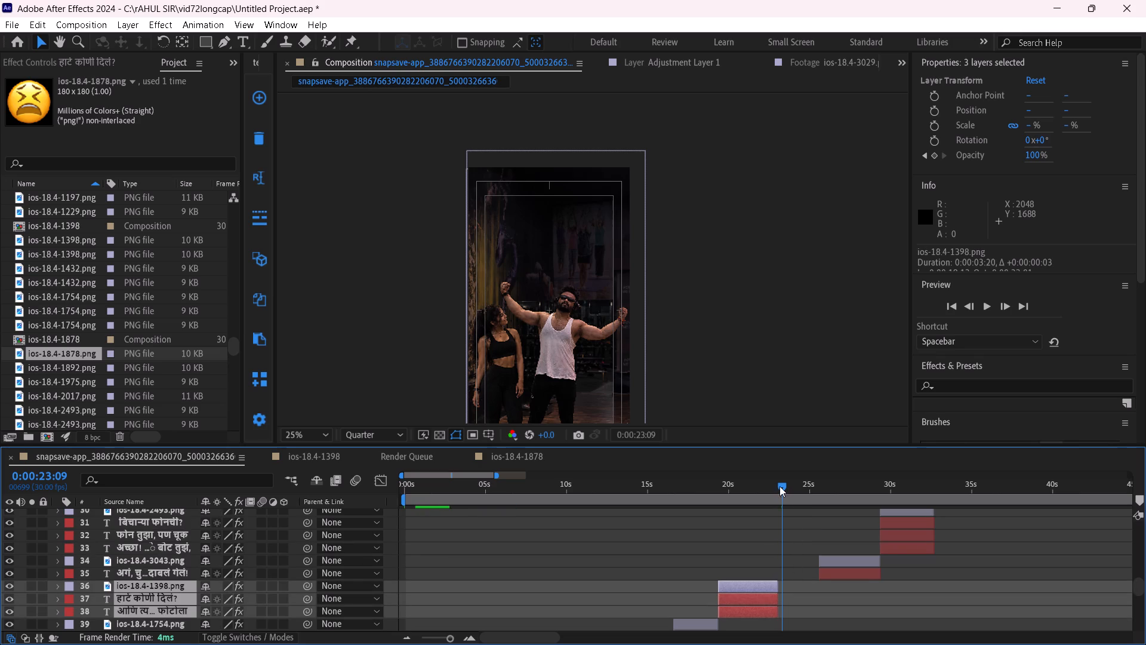
# Move the "अगं, चुकून दाबलं गेलं!" caption and its ios-18.4-3043.png emoji 0:00:02:16 earlier, to start where the preceding caption ends.
pyautogui.moveTo(780, 486); pyautogui.dragTo(853, 516)
pyautogui.click(865, 563)
pyautogui.keyDown('ctrl'); pyautogui.click(862, 575); pyautogui.keyUp('ctrl')
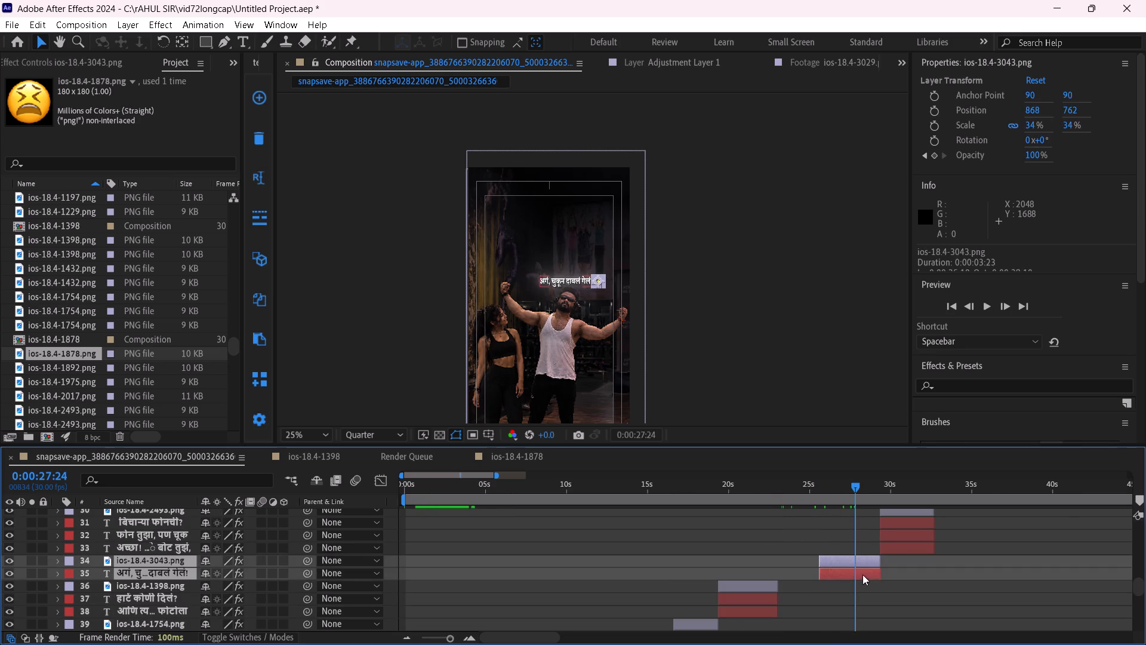
pyautogui.moveTo(858, 561); pyautogui.dragTo(819, 563)
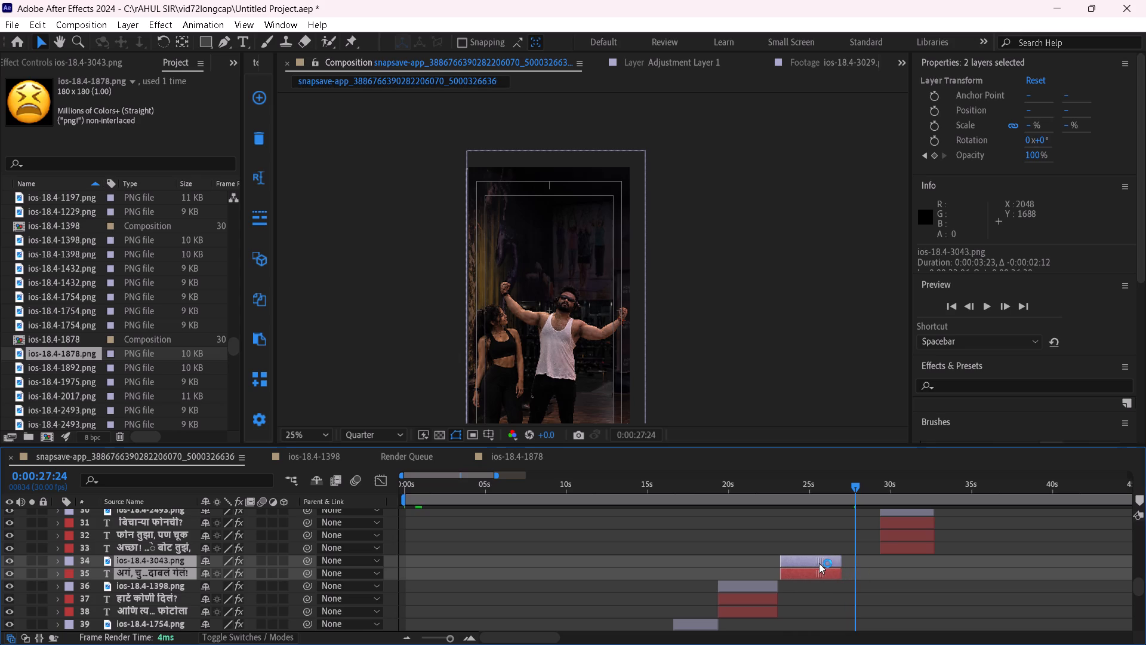
pyautogui.moveTo(819, 563); pyautogui.dragTo(819, 566)
pyautogui.moveTo(819, 566); pyautogui.dragTo(817, 566)
# Trim the ends of the "अगं, चुकून दाबलं गेलं!" caption and its ios-18.4-3043.png emoji to a duration of 0:00:03:00.
pyautogui.moveTo(842, 558); pyautogui.dragTo(841, 558)
pyautogui.moveTo(841, 558); pyautogui.dragTo(835, 558)
pyautogui.click(859, 594)
pyautogui.scroll(1, 859, 594)
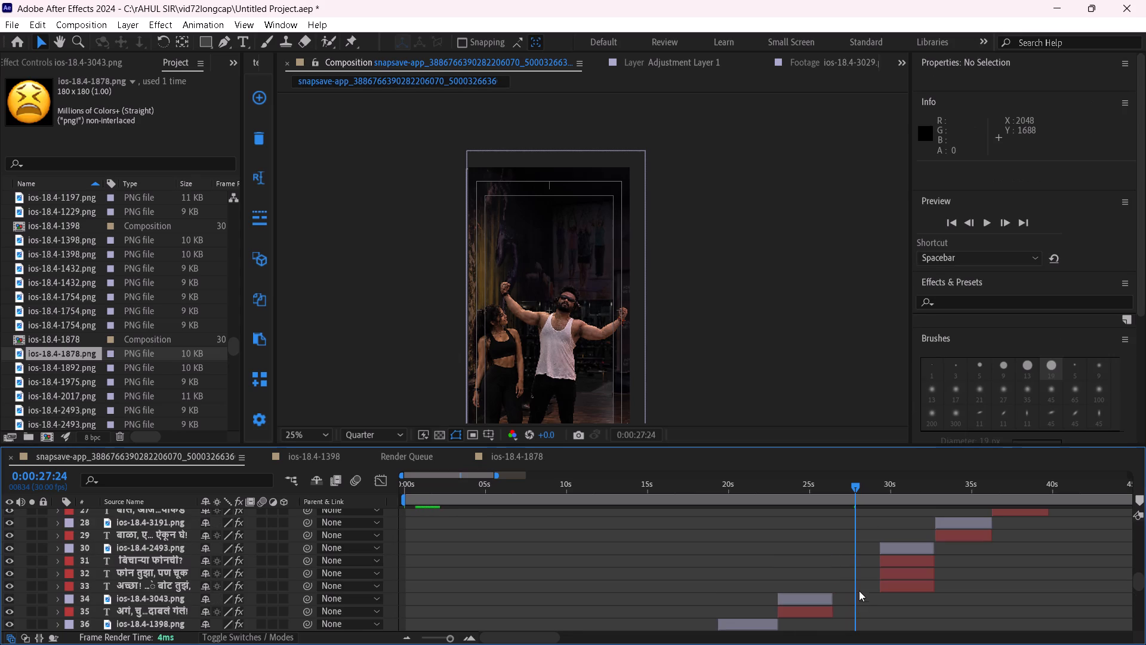
pyautogui.scroll(-1, 822, 600)
pyautogui.click(820, 562)
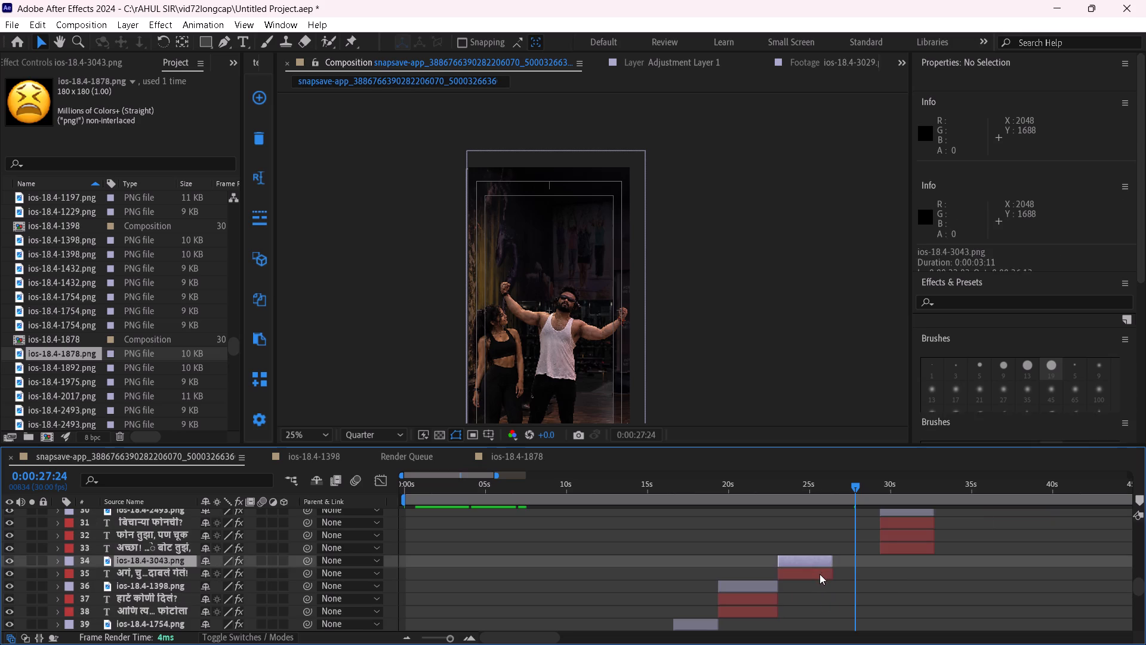
pyautogui.keyDown('ctrl'); pyautogui.click(821, 576); pyautogui.keyUp('ctrl')
pyautogui.moveTo(834, 566); pyautogui.dragTo(828, 565)
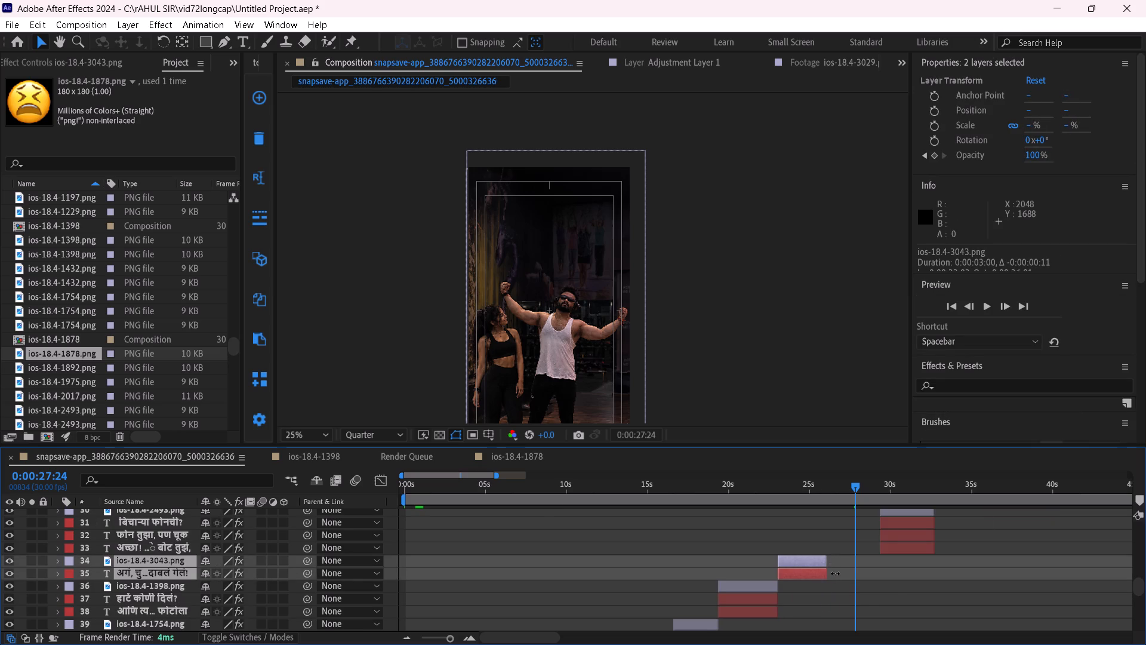
pyautogui.click(846, 591)
# Move all 26 layers from the "अच्छा! म्हणजे बोट तुझं," caption through cry.png 0:00:03:09 earlier, to start where the preceding caption ends.
pyautogui.scroll(1, 866, 601)
pyautogui.moveTo(858, 491); pyautogui.dragTo(886, 504)
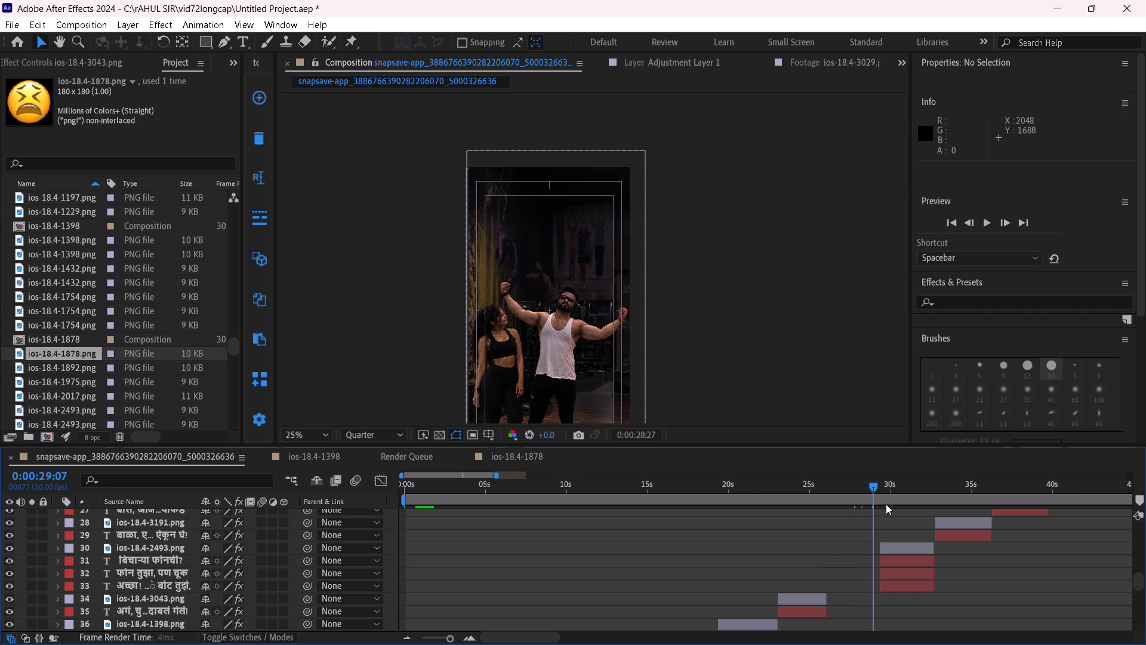
pyautogui.moveTo(886, 504); pyautogui.dragTo(888, 506)
pyautogui.click(929, 585)
pyautogui.moveTo(889, 488); pyautogui.dragTo(1145, 488)
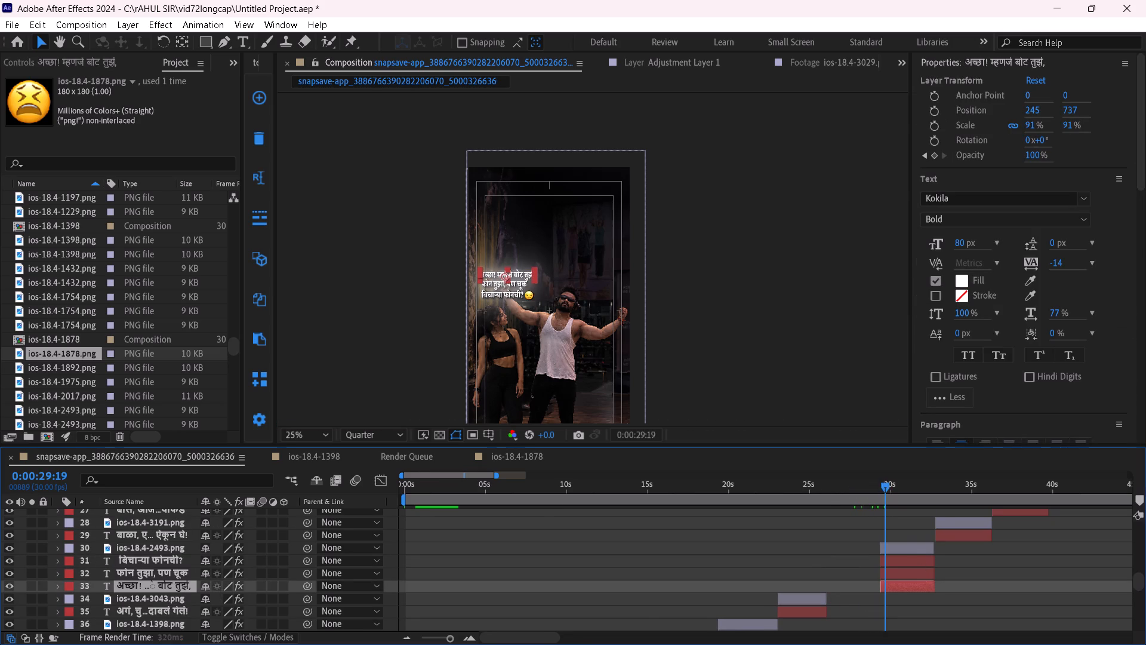
pyautogui.moveTo(1145, 488); pyautogui.dragTo(1054, 524)
pyautogui.scroll(3, 1053, 527)
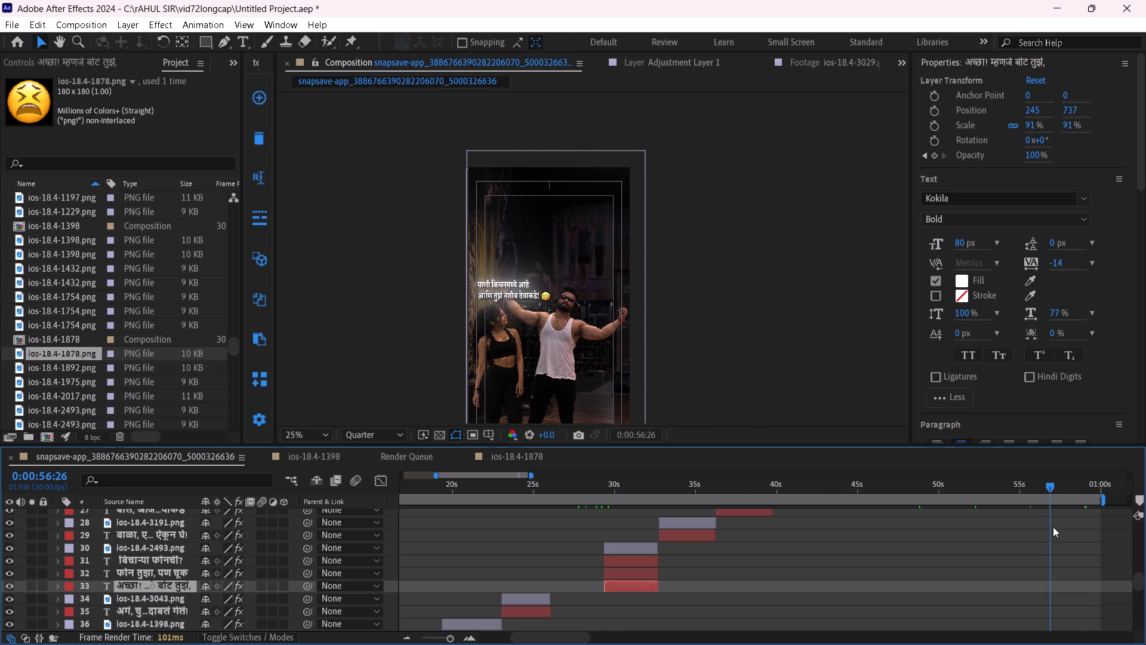
pyautogui.scroll(6, 1050, 530)
pyautogui.scroll(-2, 1053, 585)
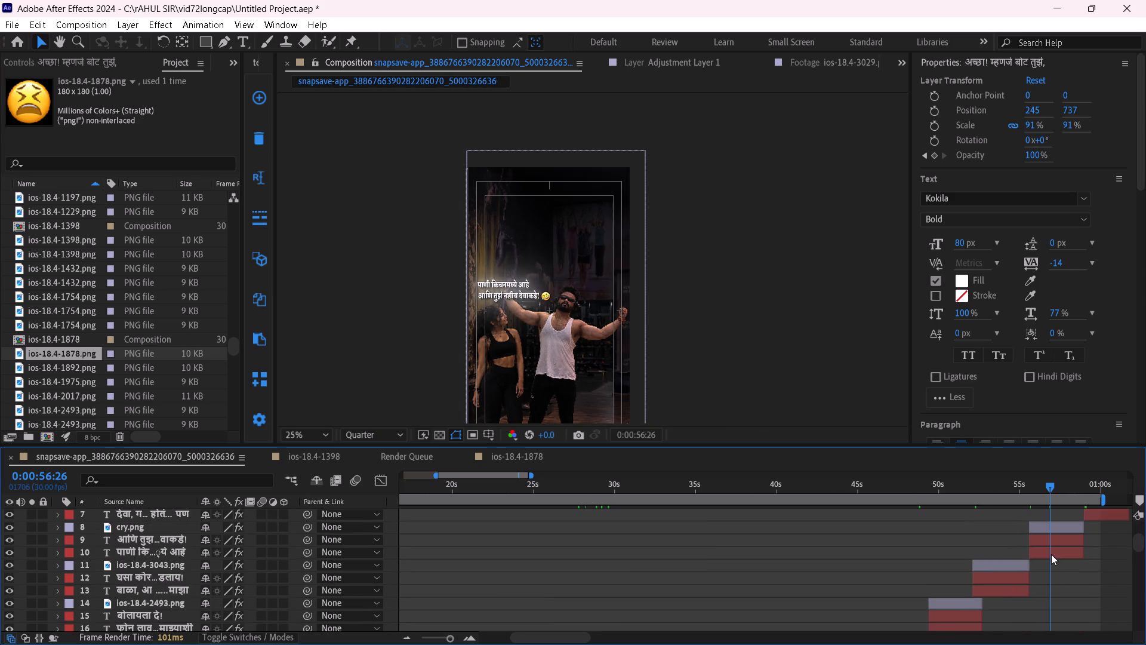
pyautogui.keyDown('shift'); pyautogui.click(1053, 529); pyautogui.keyUp('shift')
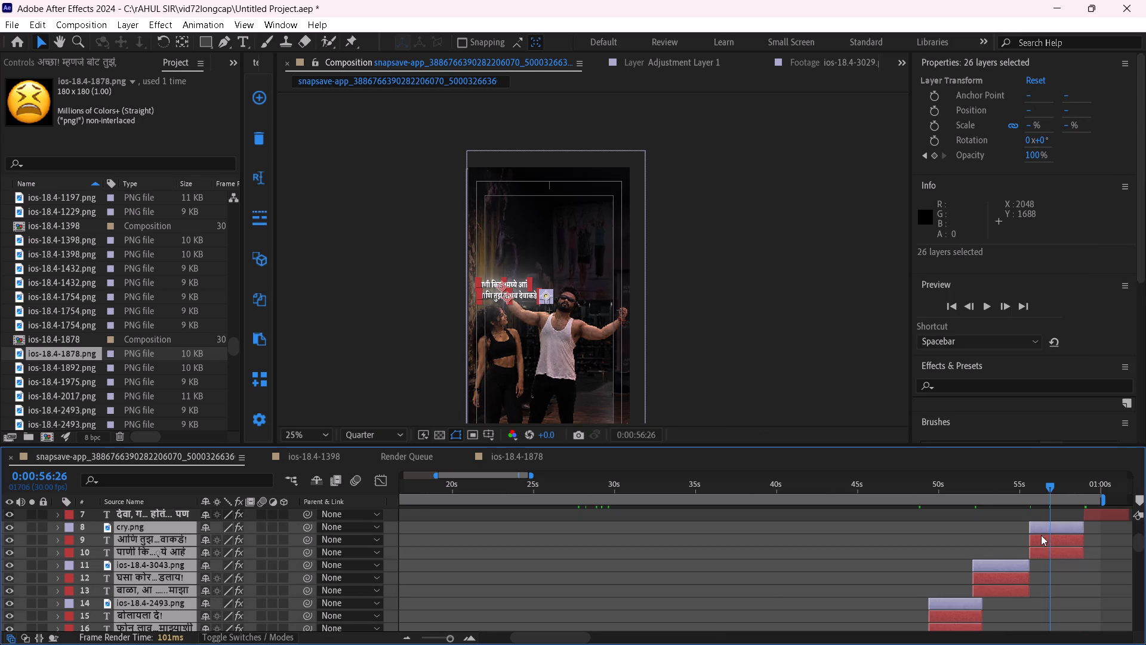
pyautogui.scroll(-6, 843, 563)
pyautogui.scroll(-2, 706, 589)
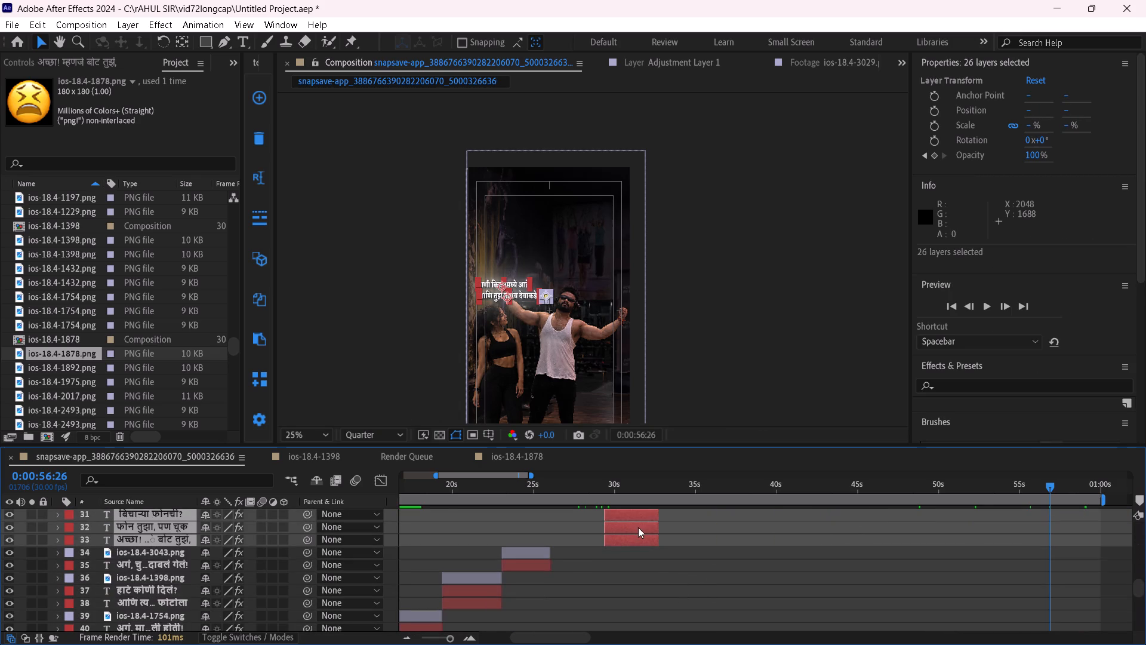
pyautogui.moveTo(638, 527); pyautogui.dragTo(590, 550)
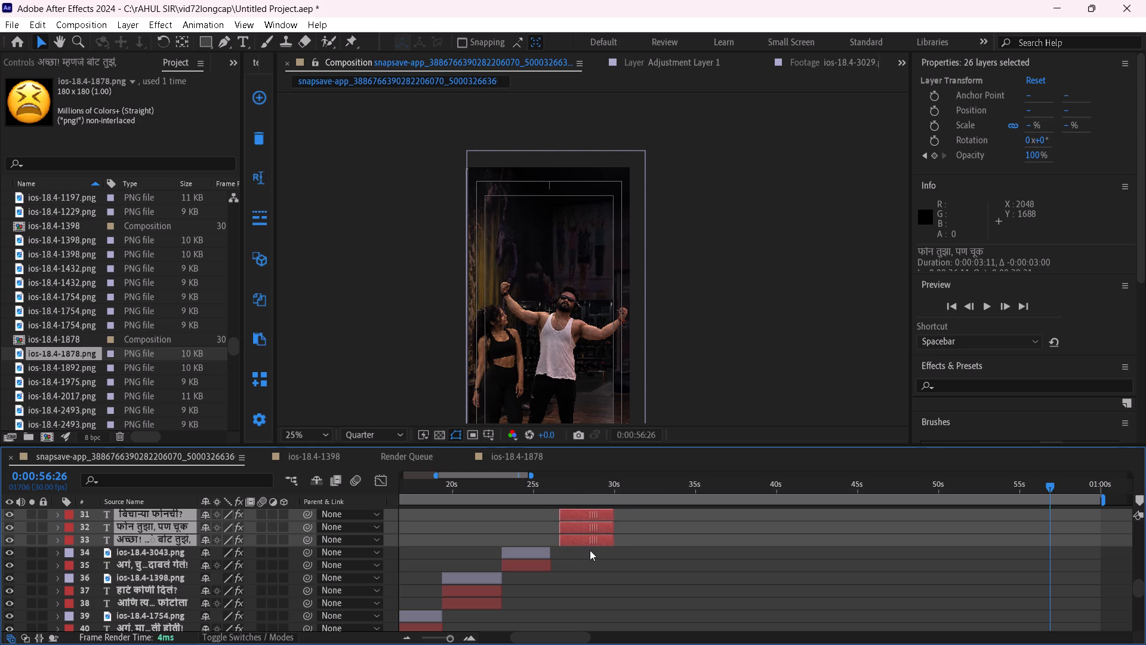
pyautogui.moveTo(590, 550); pyautogui.dragTo(584, 552)
# Move the two-line "तिच्या प्रश्नपत्रिकेत पास होणं अशक्य आहे!" caption and its ios-18.4-1878.png emoji earlier, to start at about 0:00:56:10.
pyautogui.scroll(3, 704, 569)
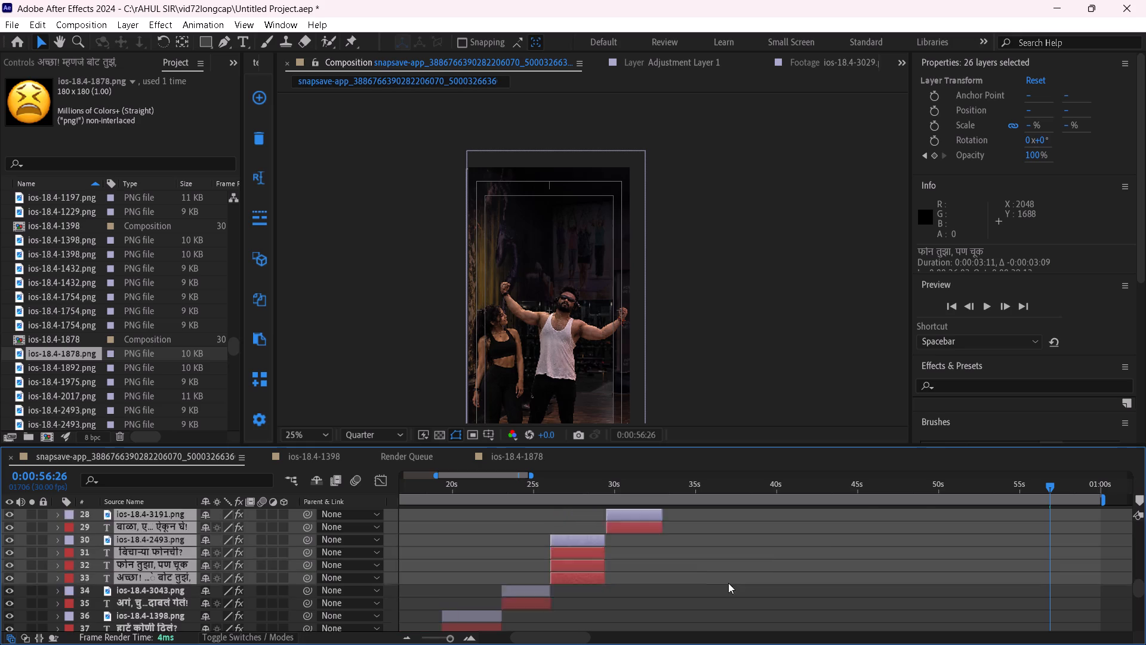
pyautogui.scroll(8, 728, 583)
pyautogui.moveTo(1040, 487); pyautogui.dragTo(1105, 494)
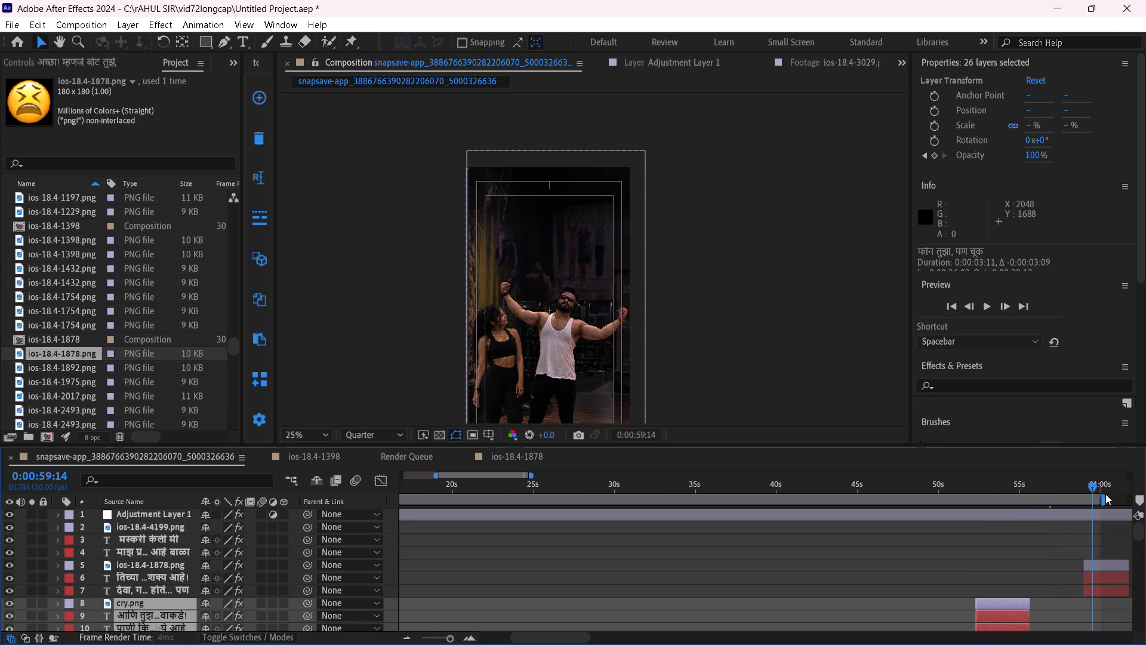
pyautogui.moveTo(1105, 494); pyautogui.dragTo(1018, 567)
pyautogui.click(972, 568)
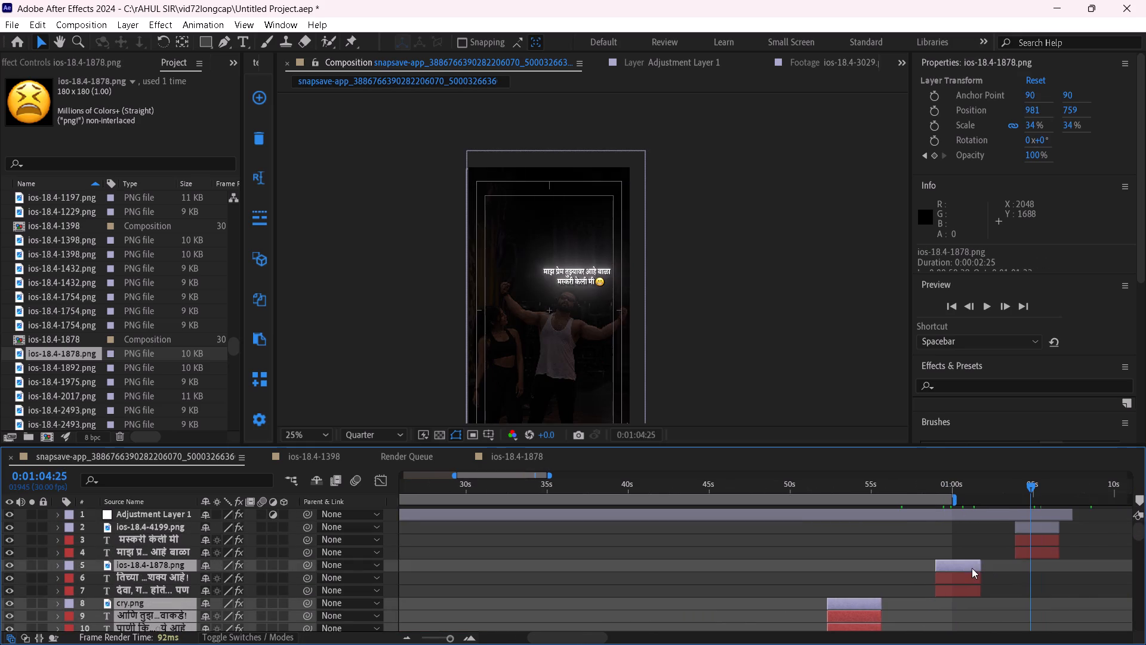
pyautogui.click(975, 591)
pyautogui.keyDown('shift'); pyautogui.click(960, 568); pyautogui.keyUp('shift')
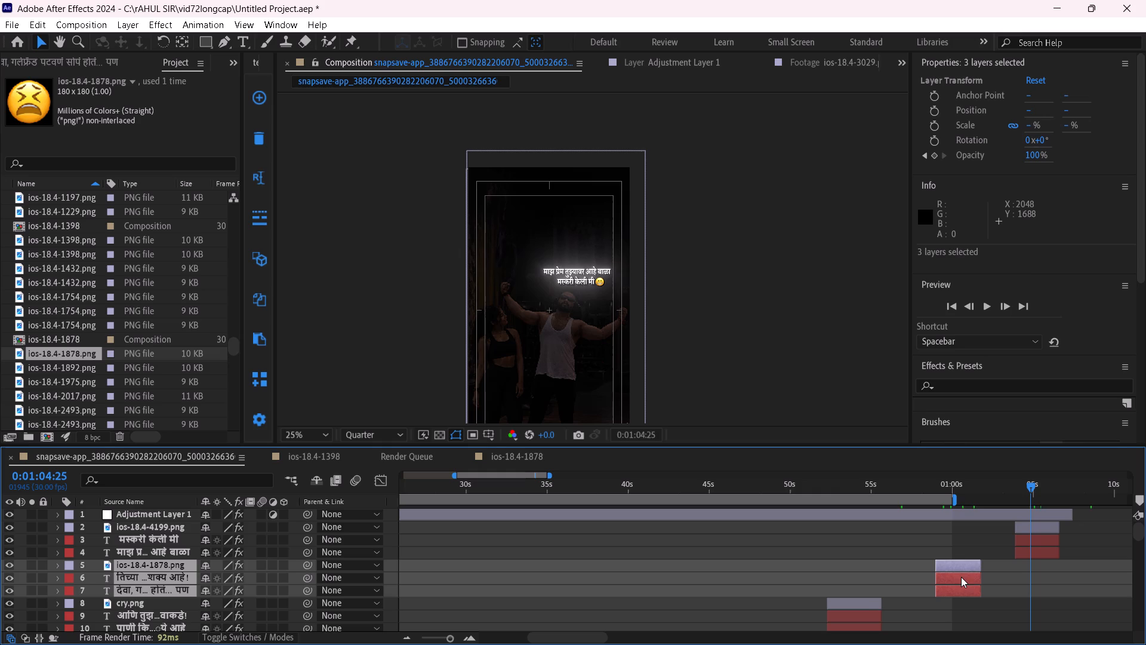
pyautogui.moveTo(961, 578); pyautogui.dragTo(910, 598)
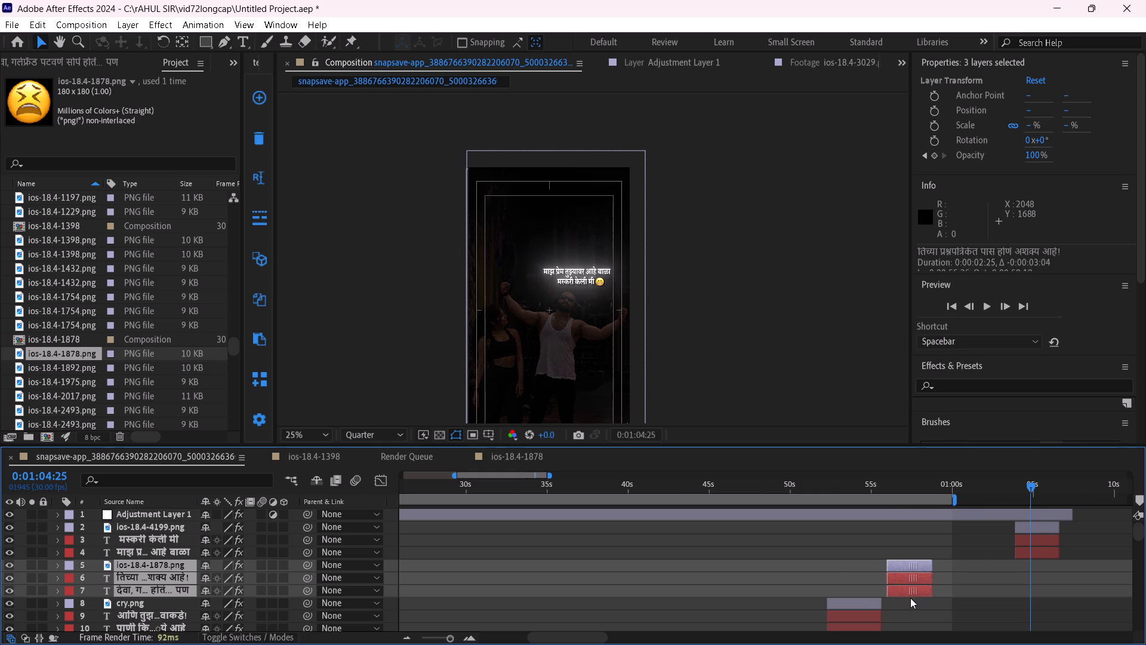
pyautogui.moveTo(910, 598); pyautogui.dragTo(919, 601)
# Extend the ends of the two-line "अशक्य आहे!" caption and its ios-18.4-1878.png emoji by 22 frames, for a duration of 0:00:03:17.
pyautogui.moveTo(936, 581); pyautogui.dragTo(939, 580)
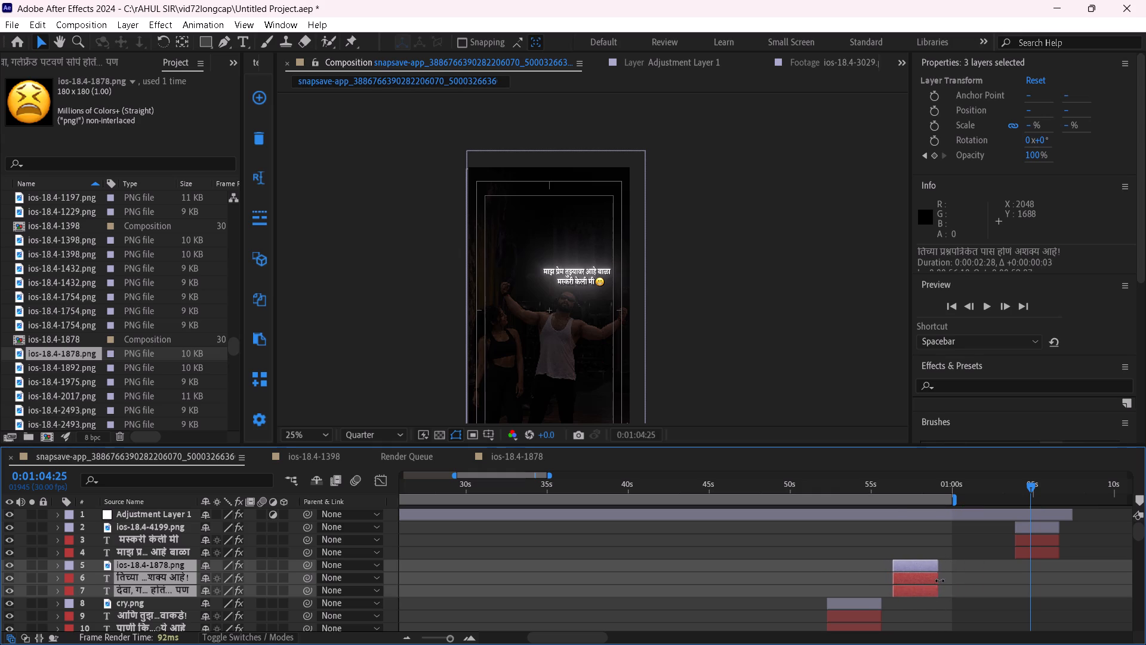
pyautogui.moveTo(939, 580); pyautogui.dragTo(948, 585)
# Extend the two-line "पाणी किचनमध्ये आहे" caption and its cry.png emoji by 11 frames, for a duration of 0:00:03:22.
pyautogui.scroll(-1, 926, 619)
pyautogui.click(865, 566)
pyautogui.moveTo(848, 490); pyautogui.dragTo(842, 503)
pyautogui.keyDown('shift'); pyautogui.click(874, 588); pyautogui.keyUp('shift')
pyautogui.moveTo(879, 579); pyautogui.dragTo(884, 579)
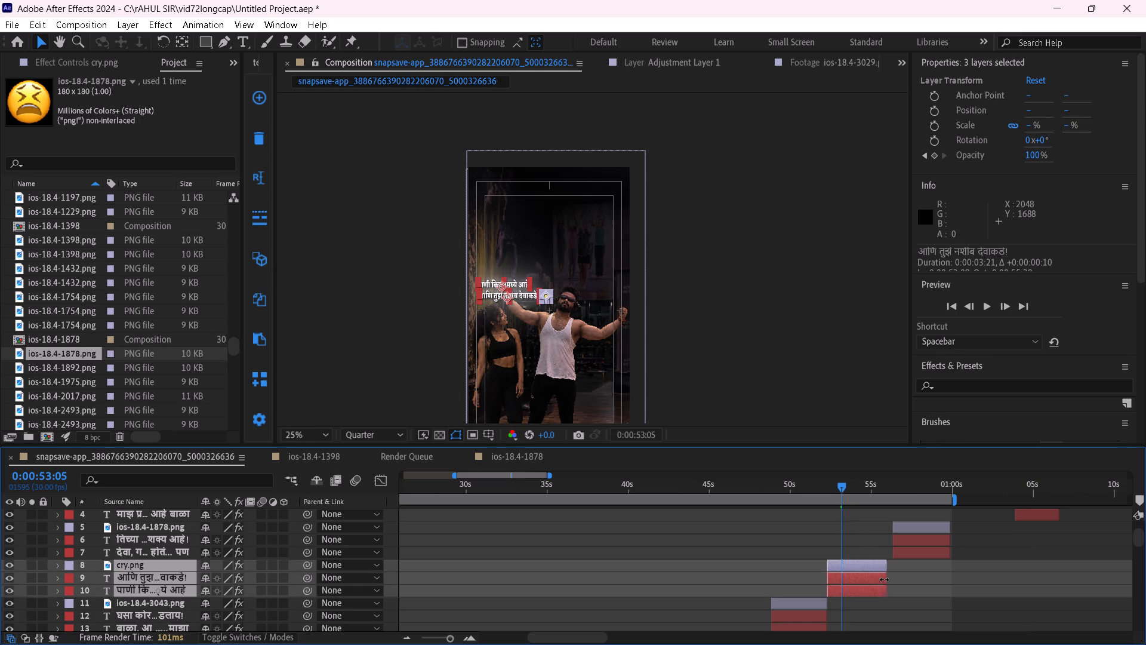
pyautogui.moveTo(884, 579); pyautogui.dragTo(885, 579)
# Move the two-line "पाणी किचनमध्ये आहे" caption and its cry.png emoji 8 frames later, to end where the following caption starts.
pyautogui.click(862, 582)
# Move the two-line "घसा कोरडा पडलाय!" caption and its ios-18.4-3043.png emoji 19 frames later, to start where the preceding caption ends.
pyautogui.scroll(-2, 867, 584)
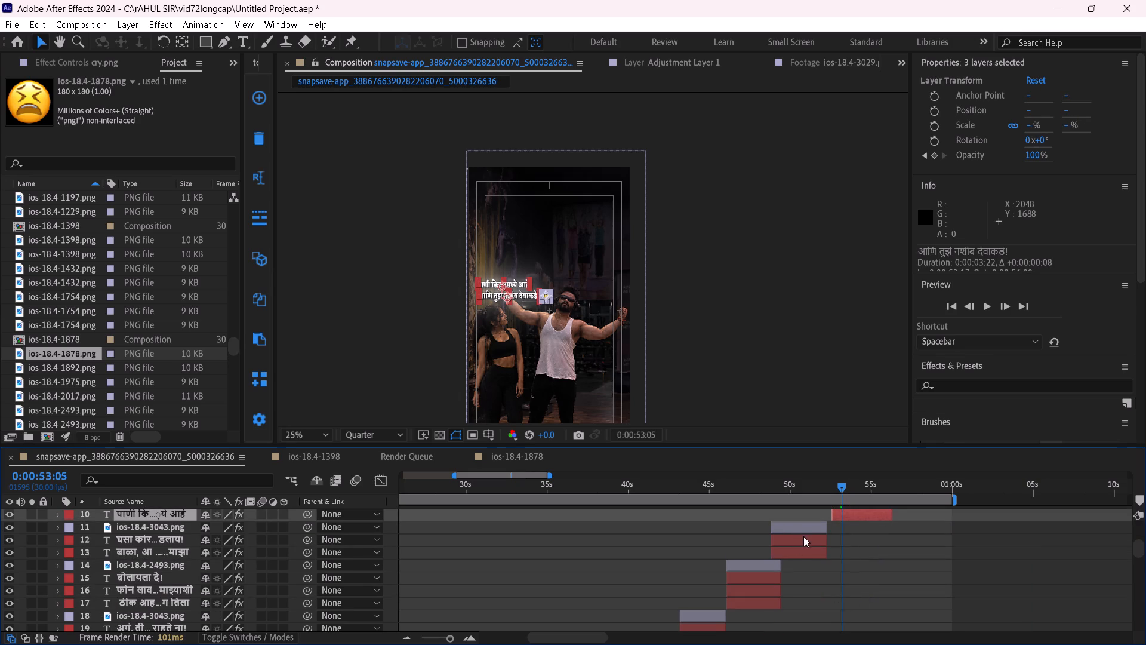
pyautogui.click(803, 527)
pyautogui.keyDown('shift'); pyautogui.click(813, 550); pyautogui.keyUp('shift')
pyautogui.moveTo(797, 538); pyautogui.dragTo(805, 538)
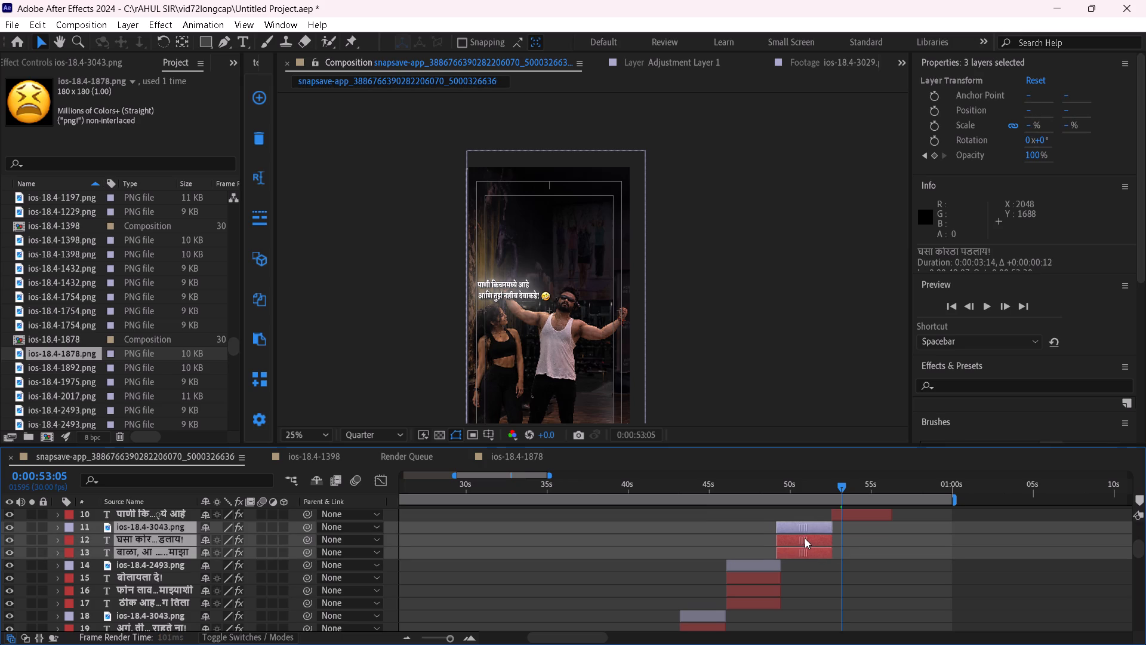
pyautogui.moveTo(805, 538); pyautogui.dragTo(808, 540)
pyautogui.click(845, 592)
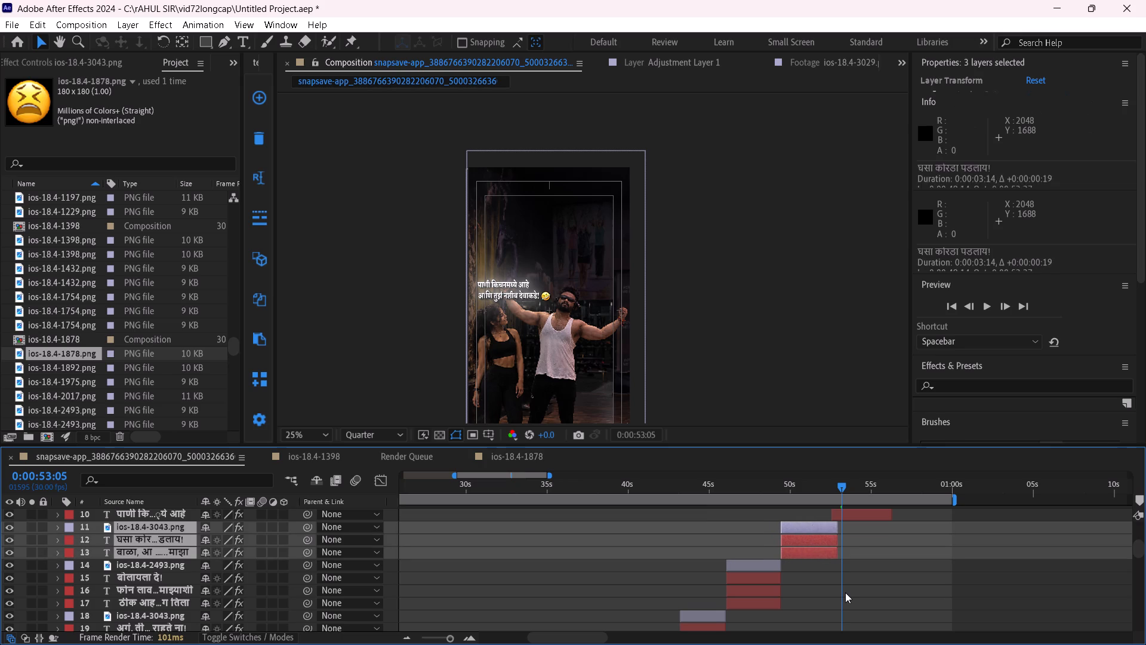
# Move the two-line "पाणी किचनमध्ये आहे" caption and its cry.png emoji 11 frames later, to start where the "घसा कोरडा पडलाय!" caption ends.
pyautogui.scroll(2, 846, 592)
pyautogui.keyDown('shift'); pyautogui.click(862, 568); pyautogui.keyUp('shift')
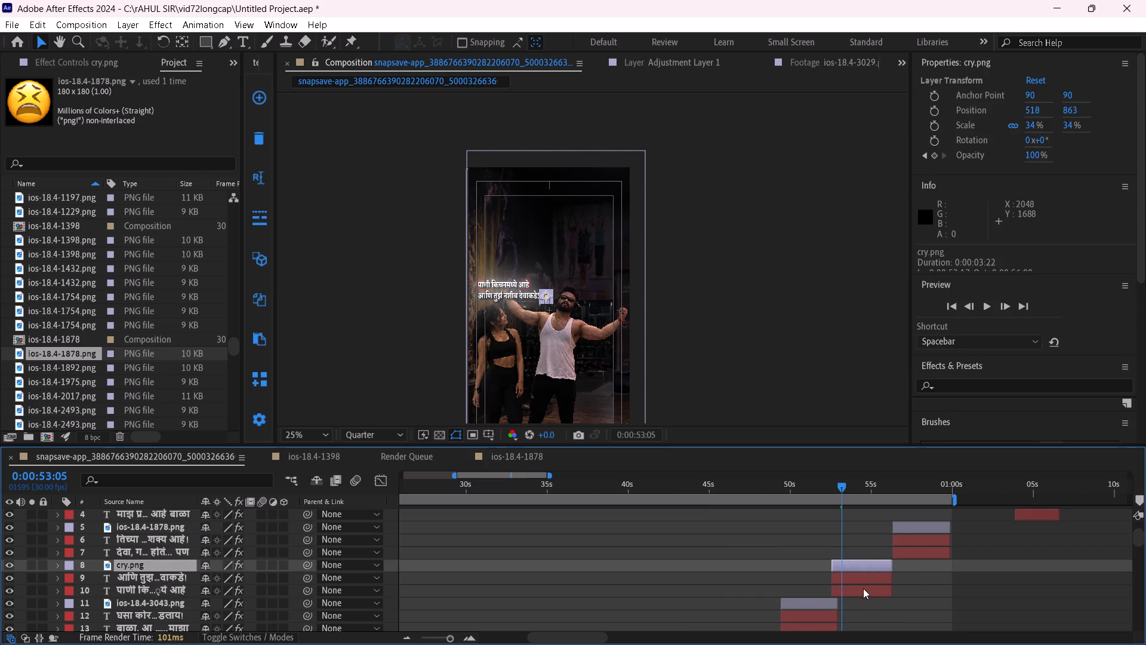
pyautogui.keyDown('shift'); pyautogui.click(863, 588); pyautogui.keyUp('shift')
pyautogui.moveTo(852, 578); pyautogui.dragTo(858, 578)
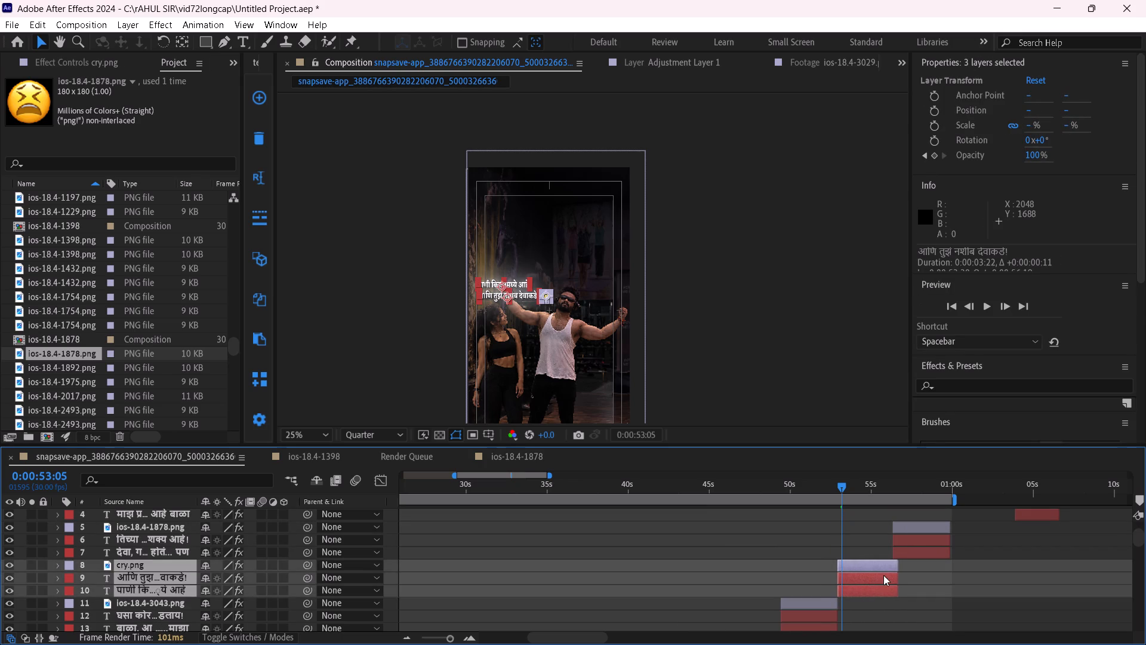
# Trim 11 frames off the end of the two-line "पाणी किचनमध्ये आहे" caption and its cry.png emoji, for a duration of 0:00:03:11.
pyautogui.moveTo(897, 573); pyautogui.dragTo(891, 572)
pyautogui.moveTo(842, 489); pyautogui.dragTo(881, 497)
pyautogui.click(919, 596)
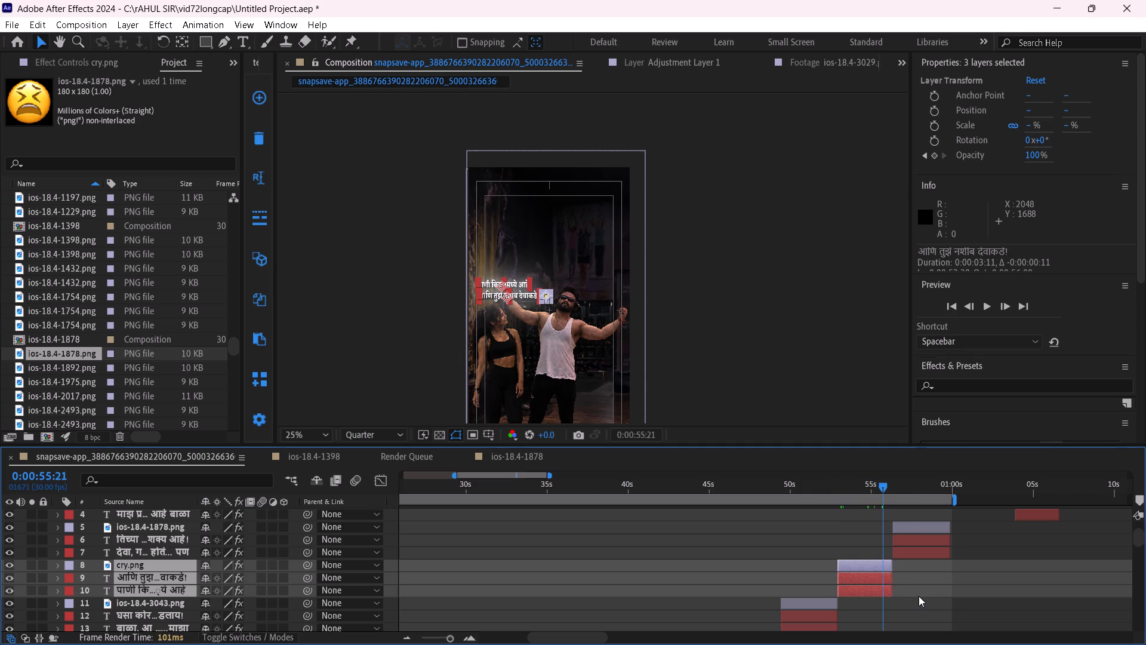
# Add the captioned gym couple composition to the Render Queue.
pyautogui.click(1, 25)
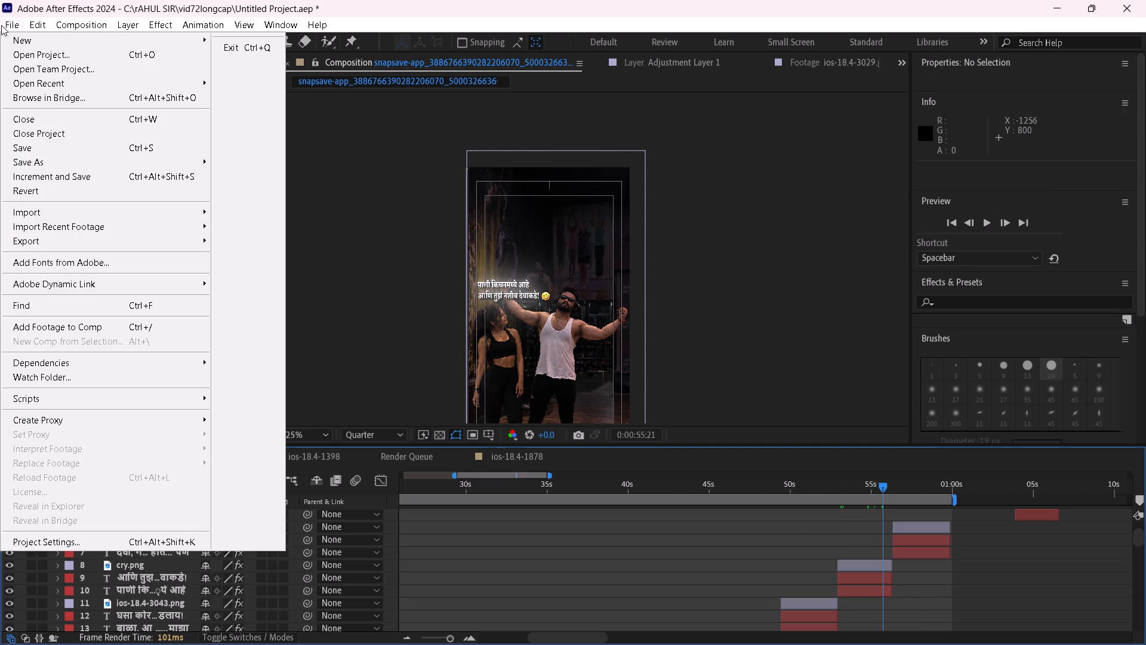
pyautogui.click(34, 240)
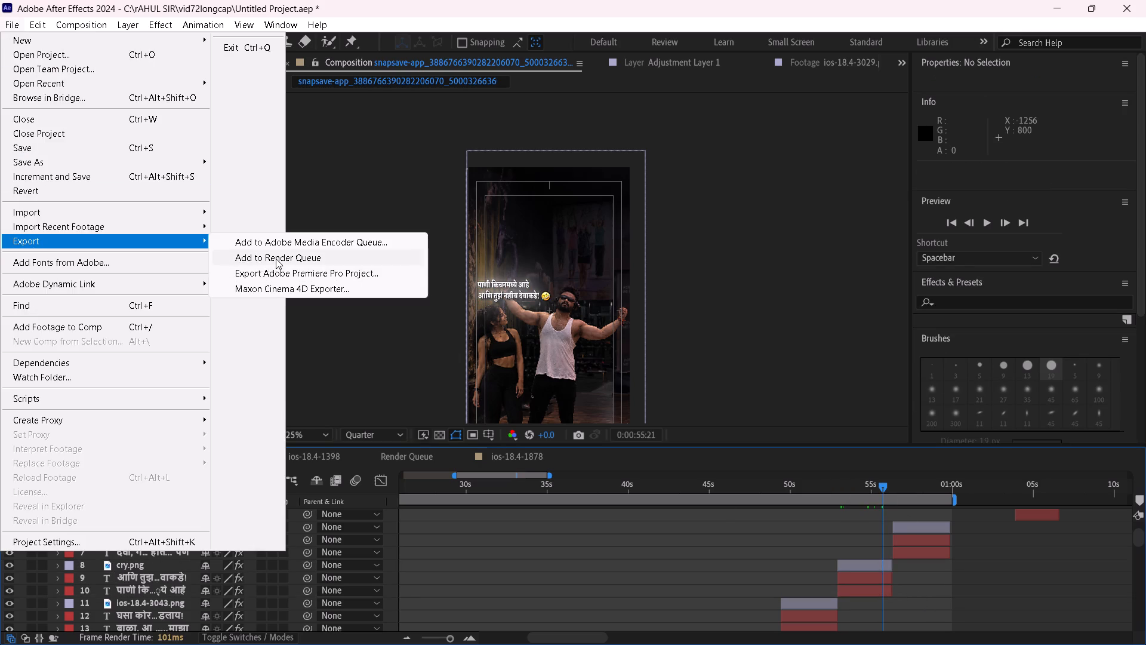
pyautogui.click(276, 259)
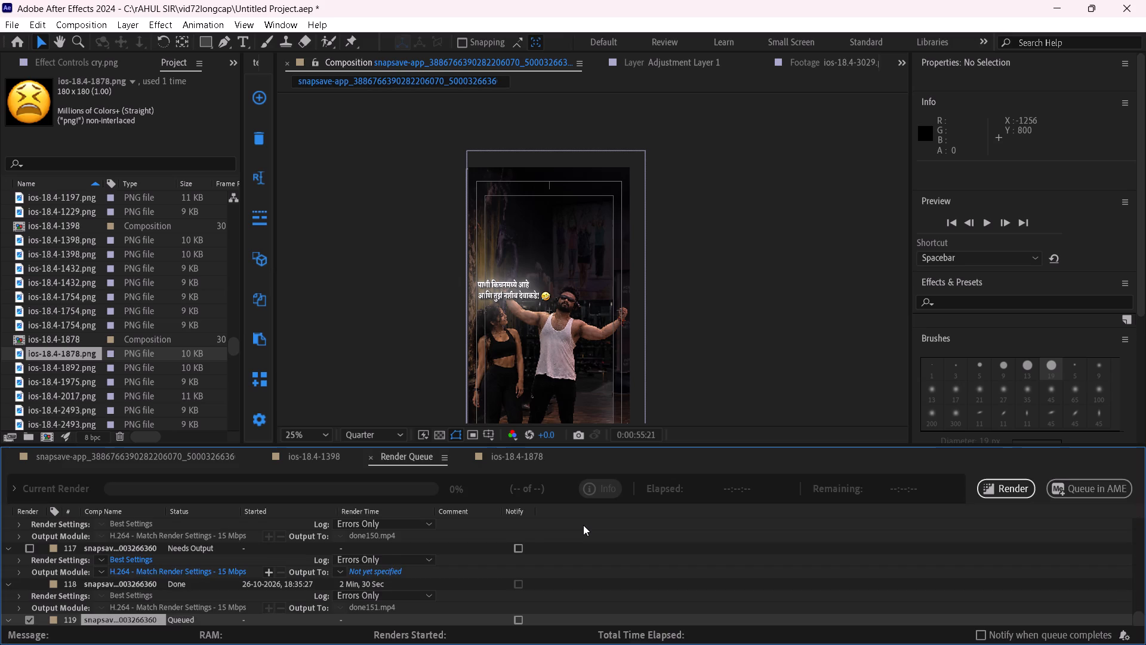
# Set the newly queued render's output file name to done151.2 in the vid151 folder, as H.264 (*.mp4).
pyautogui.scroll(-8, 565, 586)
pyautogui.scroll(-20, 565, 586)
pyautogui.scroll(-1, 565, 586)
pyautogui.scroll(5, 565, 586)
pyautogui.scroll(-20, 565, 586)
pyautogui.scroll(-6, 565, 586)
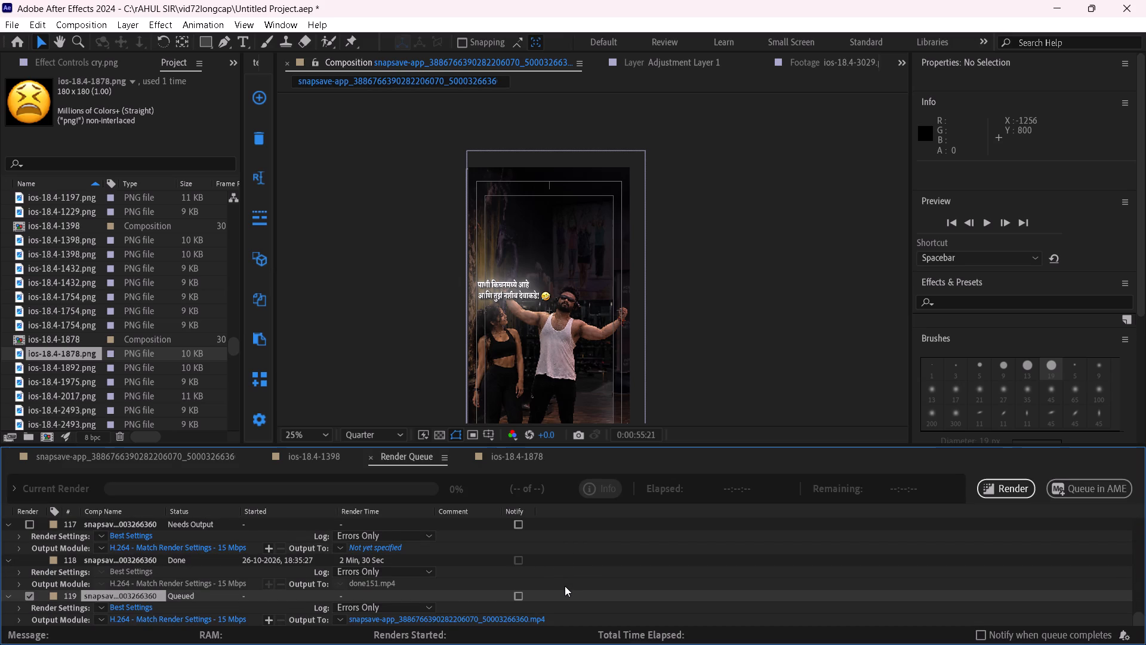
pyautogui.click(498, 618)
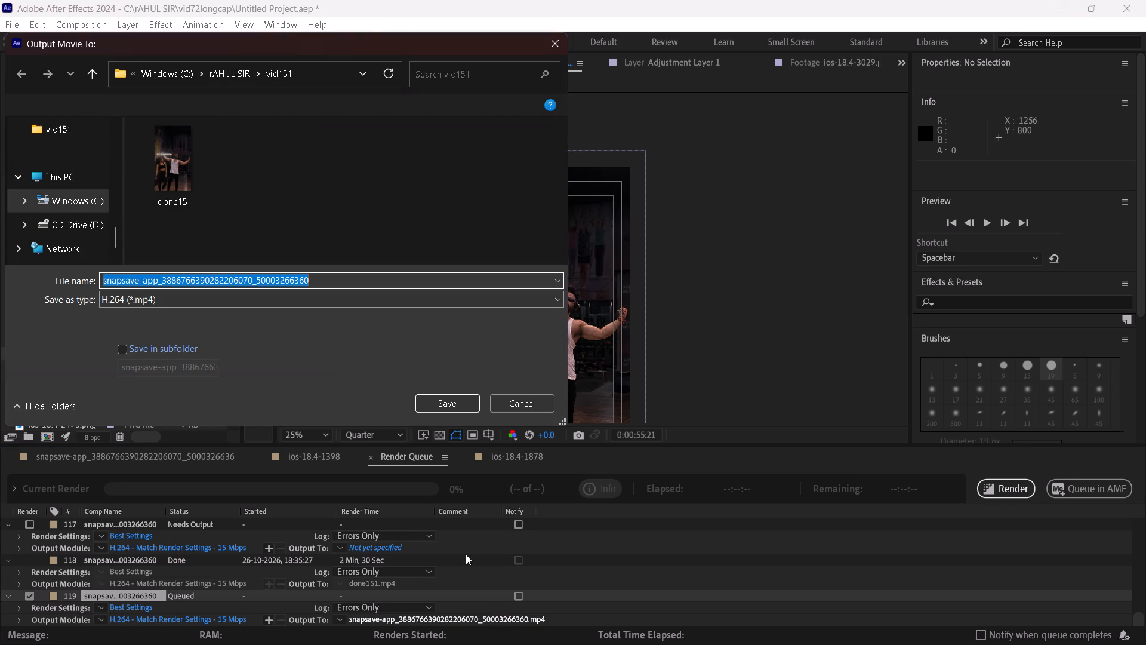
pyautogui.press('BackSpace')
pyautogui.write('done151')
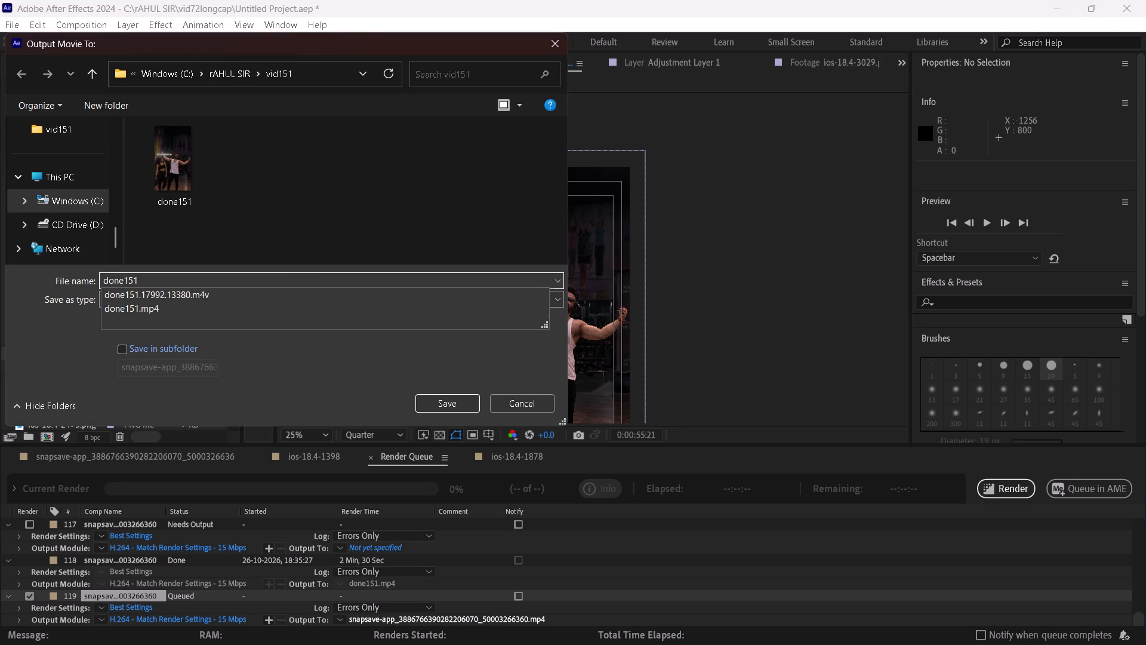
pyautogui.write('.2')
pyautogui.press('Return')
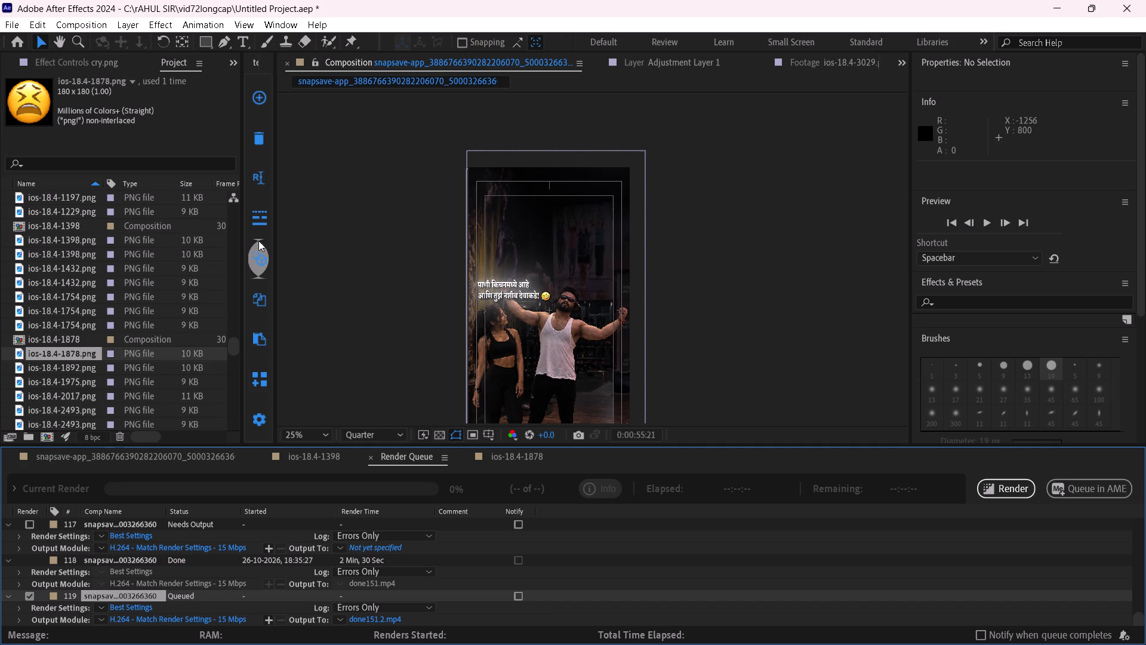
# Start rendering the queued composition.
pyautogui.click(1024, 491)
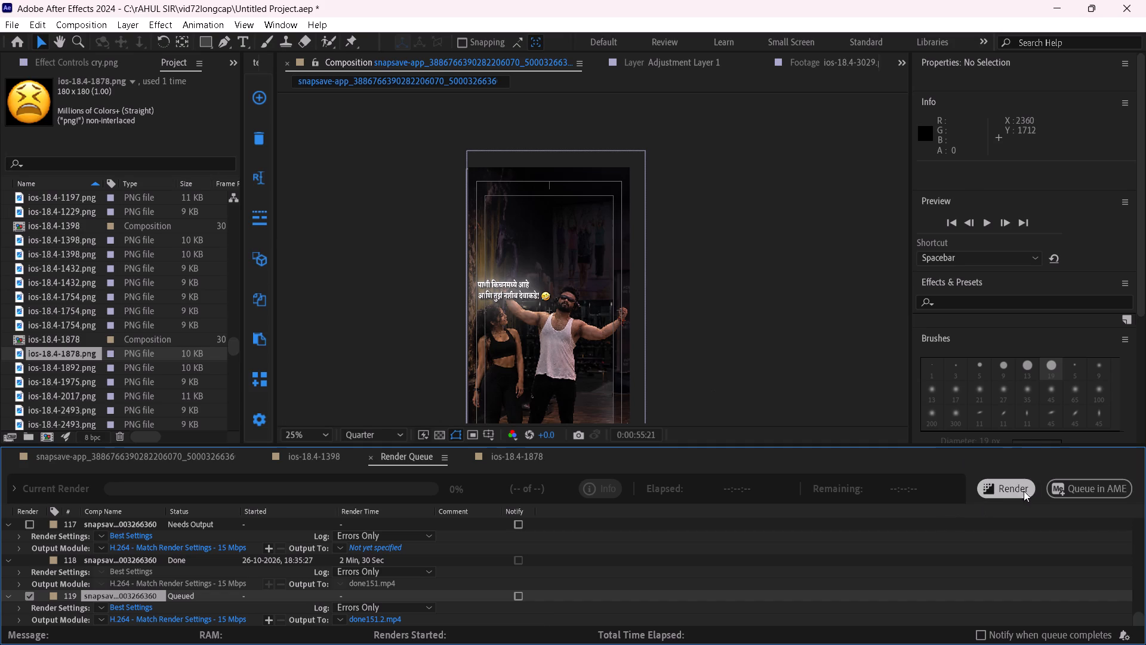